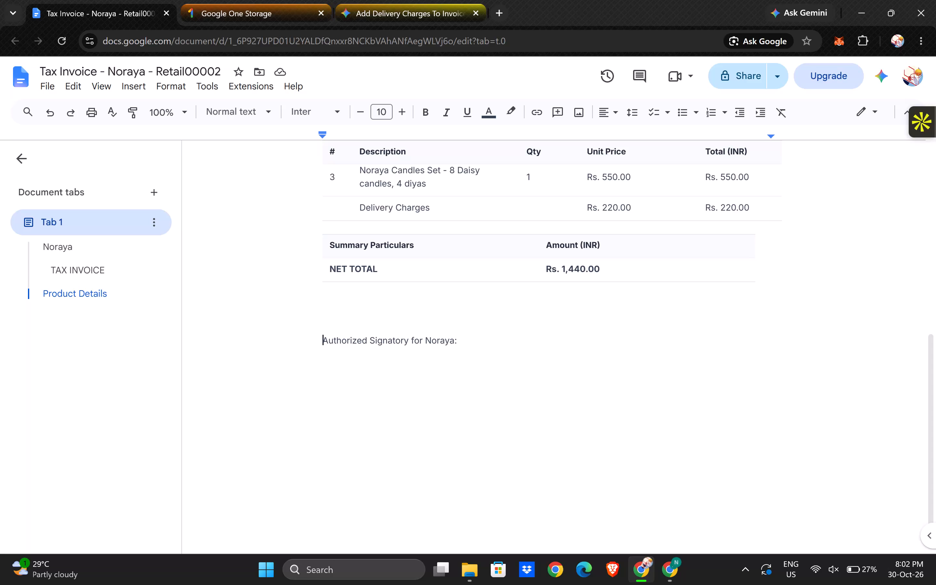
# Paste the copied Noraya logo image directly above the "Authorized Signatory for Noraya:" line.
pyautogui.click(327, 329)
pyautogui.hotkey('ctrl', 'v')
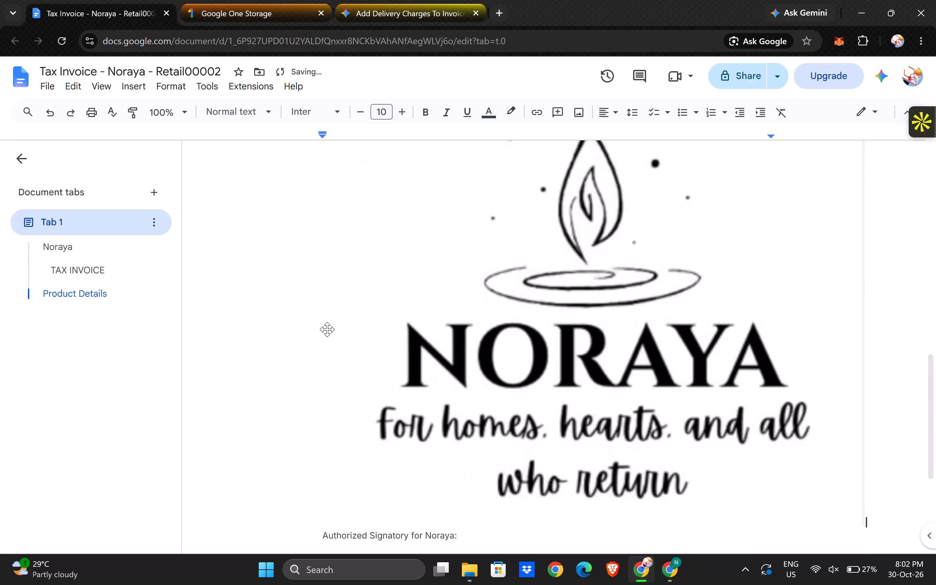
# Shrink the pasted logo proportionally to a small stamp, slightly more than half the width of the signatory line.
pyautogui.click(795, 448)
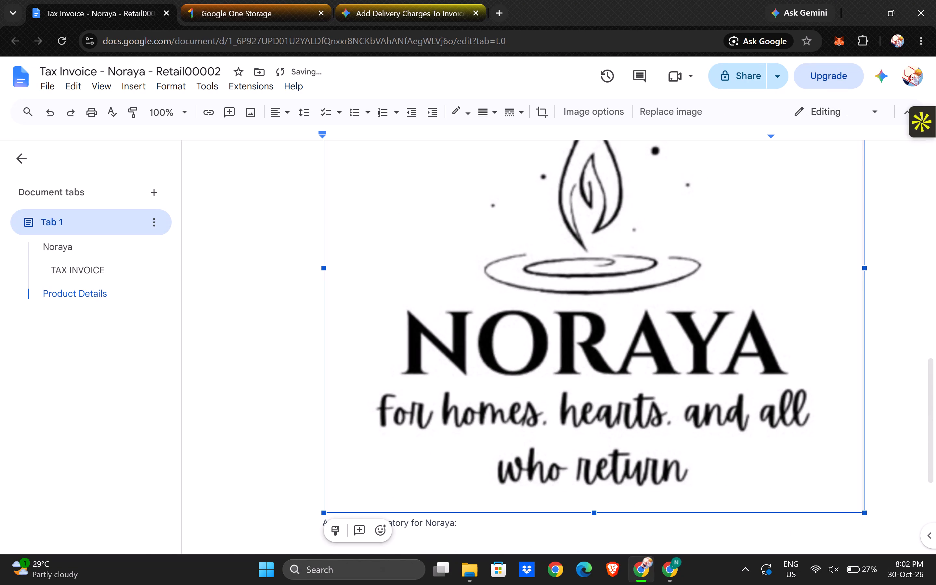
pyautogui.moveTo(865, 515); pyautogui.dragTo(478, 219)
pyautogui.scroll(1, 478, 219)
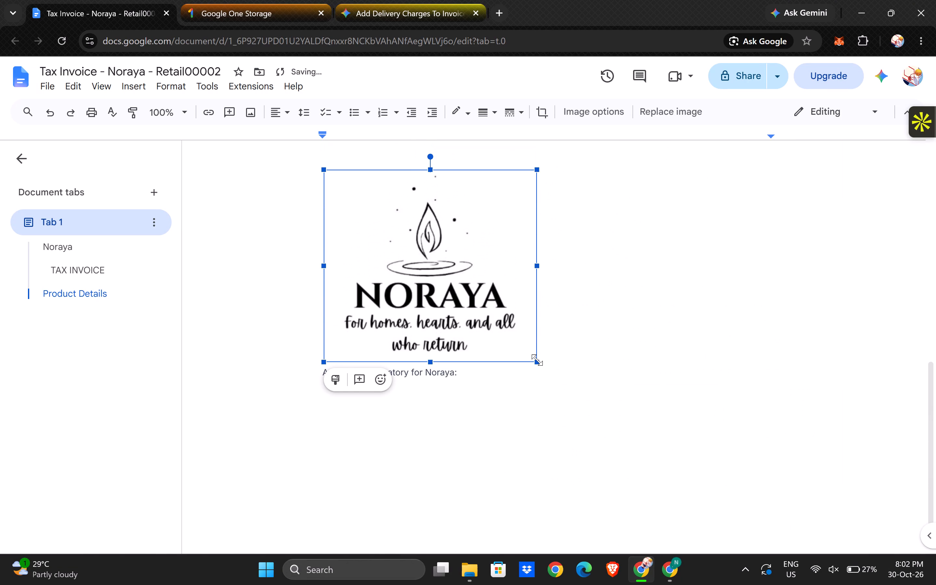
pyautogui.moveTo(537, 360); pyautogui.dragTo(398, 234)
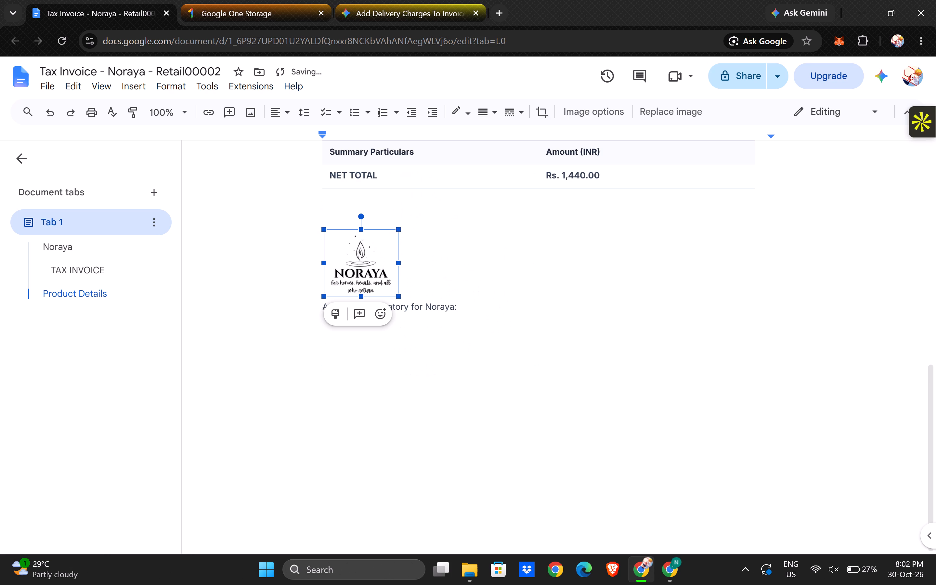
pyautogui.moveTo(399, 296); pyautogui.dragTo(386, 288)
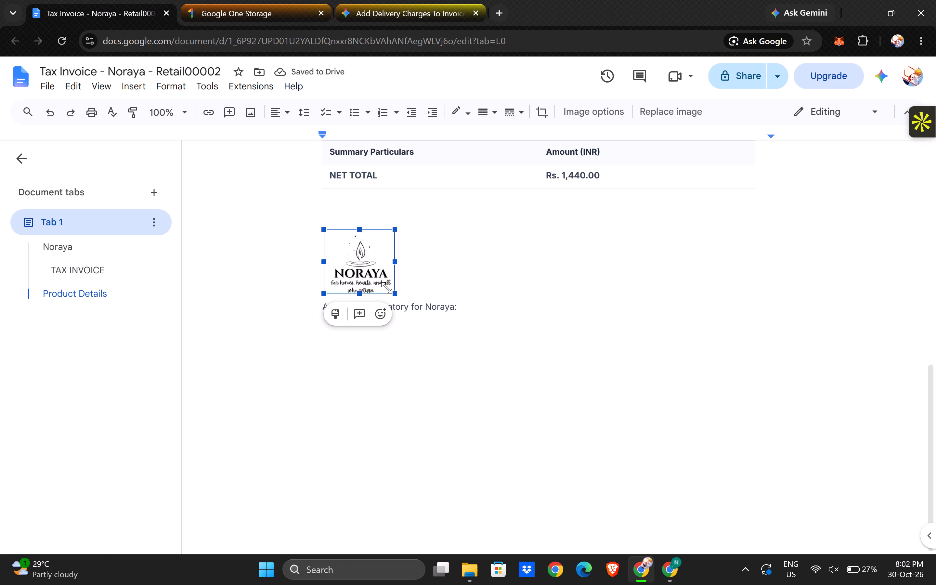
pyautogui.moveTo(386, 288); pyautogui.dragTo(384, 285)
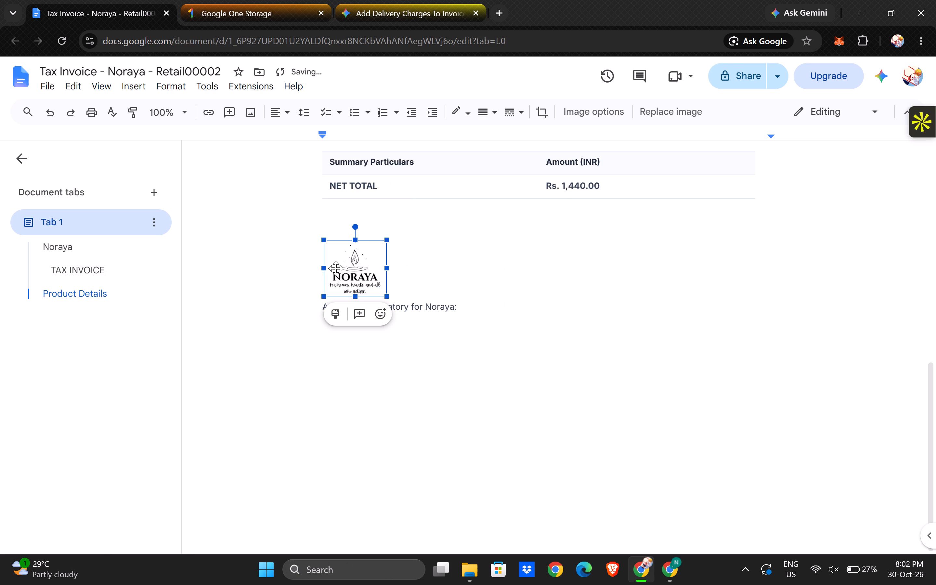
pyautogui.click(440, 368)
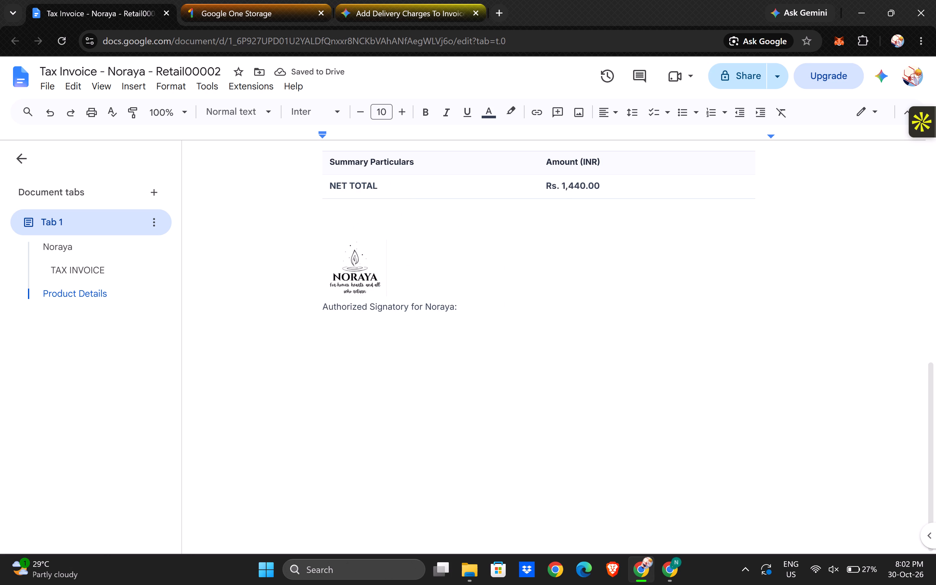
pyautogui.hscroll(-1, 123, 130)
pyautogui.click(369, 276)
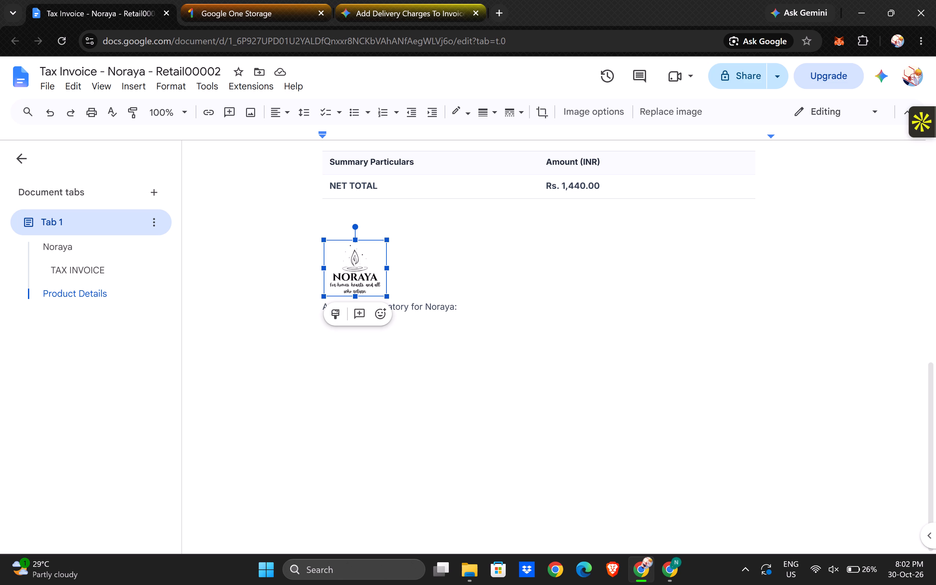
pyautogui.moveTo(387, 296); pyautogui.dragTo(400, 306)
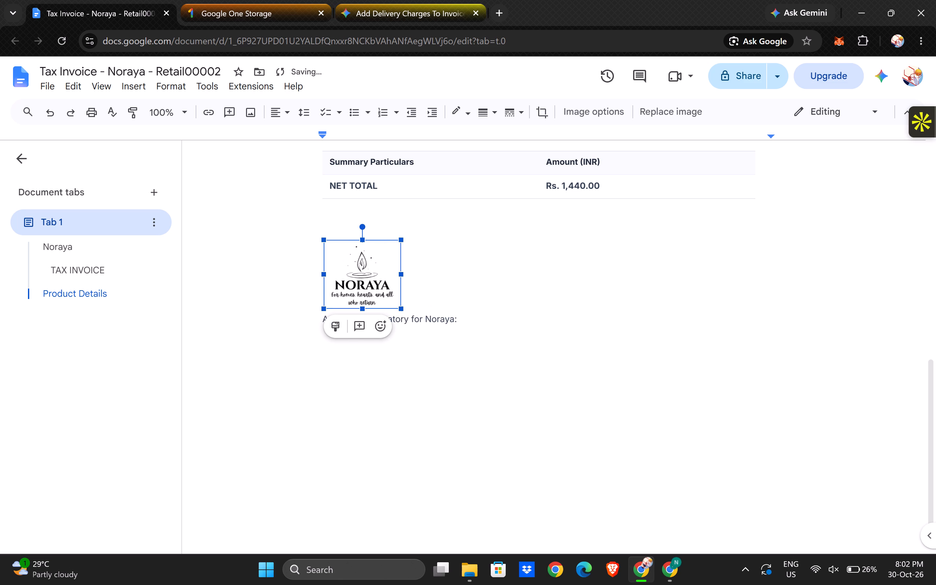
pyautogui.click(306, 366)
pyautogui.scroll(-1, 109, 160)
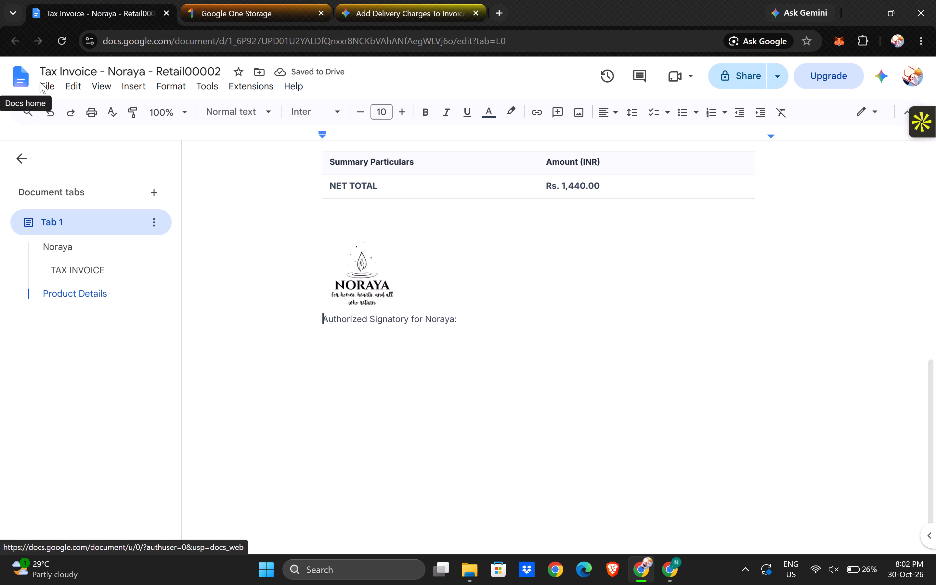
# Move the "Authorized Signatory for Noraya:" line above the logo and add a blank line between it and the NET TOTAL table.
pyautogui.click(46, 86)
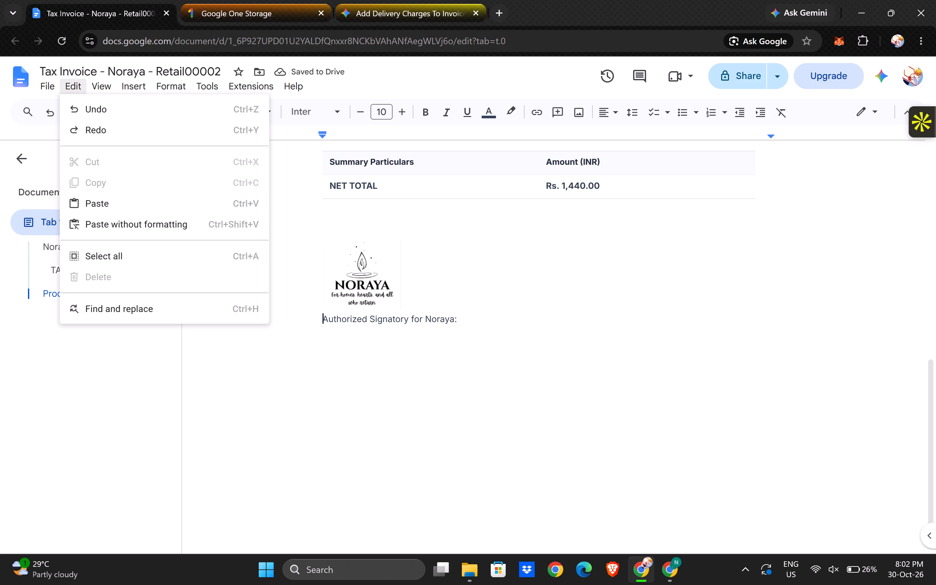
pyautogui.click(463, 317)
pyautogui.moveTo(463, 317); pyautogui.dragTo(318, 318)
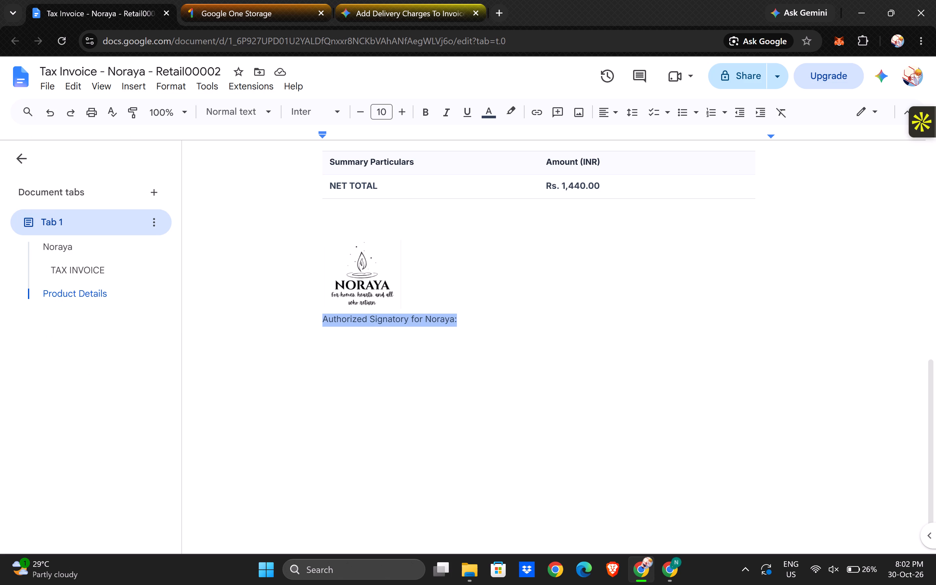
pyautogui.moveTo(318, 318); pyautogui.dragTo(318, 316)
pyautogui.hotkey('ctrl', 'x')
pyautogui.scroll(-1, 334, 232)
pyautogui.click(334, 226)
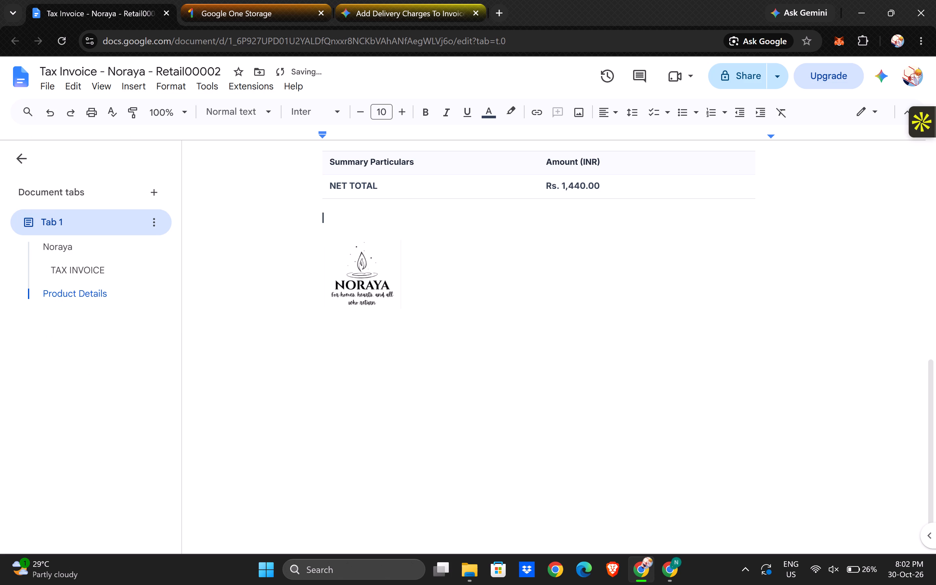
pyautogui.hotkey('ctrl', 'v')
pyautogui.click(325, 209)
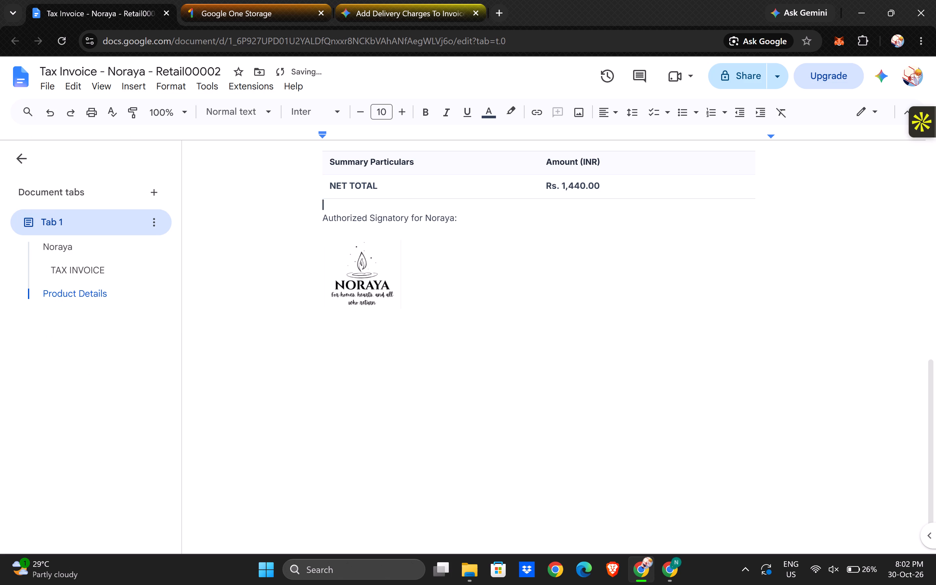
pyautogui.press('Return')
# Make the "Authorized Signatory for Noraya:" line bold.
pyautogui.moveTo(468, 235); pyautogui.dragTo(445, 233)
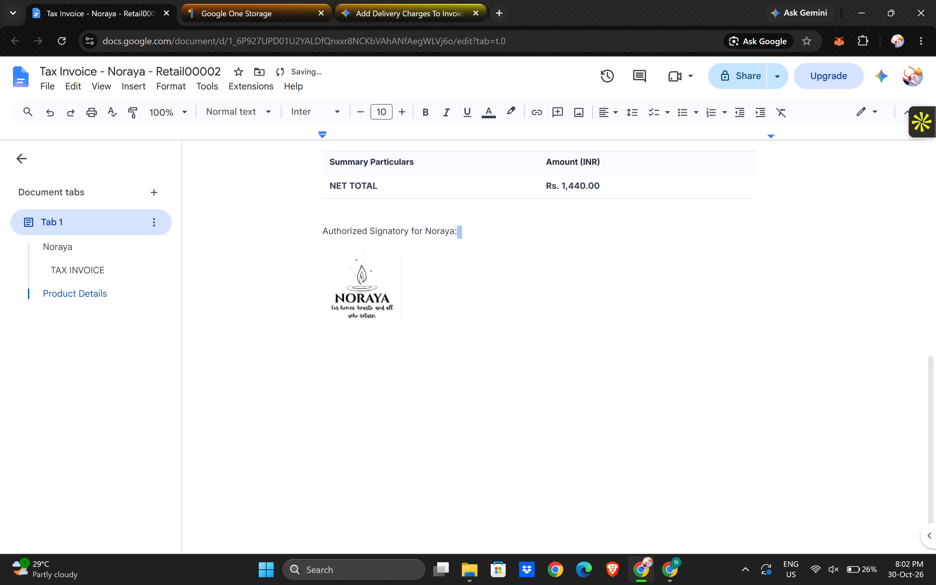
pyautogui.moveTo(445, 233); pyautogui.dragTo(316, 235)
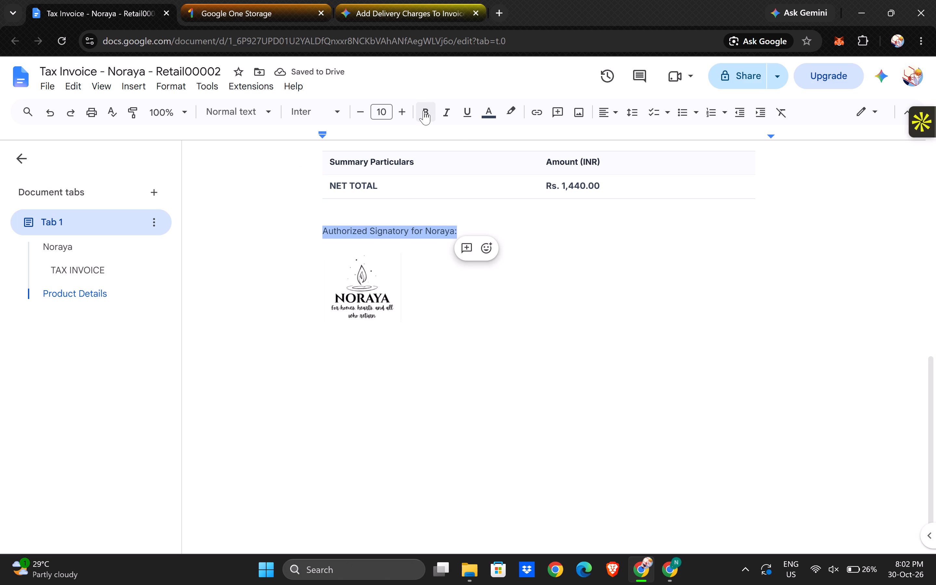
pyautogui.click(422, 109)
pyautogui.click(446, 353)
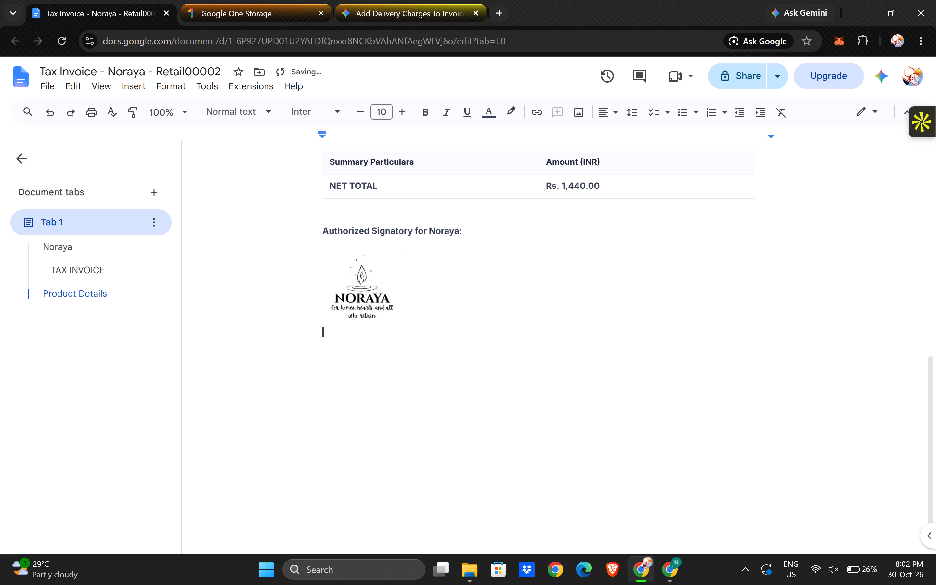
# Preview the invoice for printing, check how its content and logo fall across the pages, and leave without printing.
pyautogui.doubleClick(41, 87)
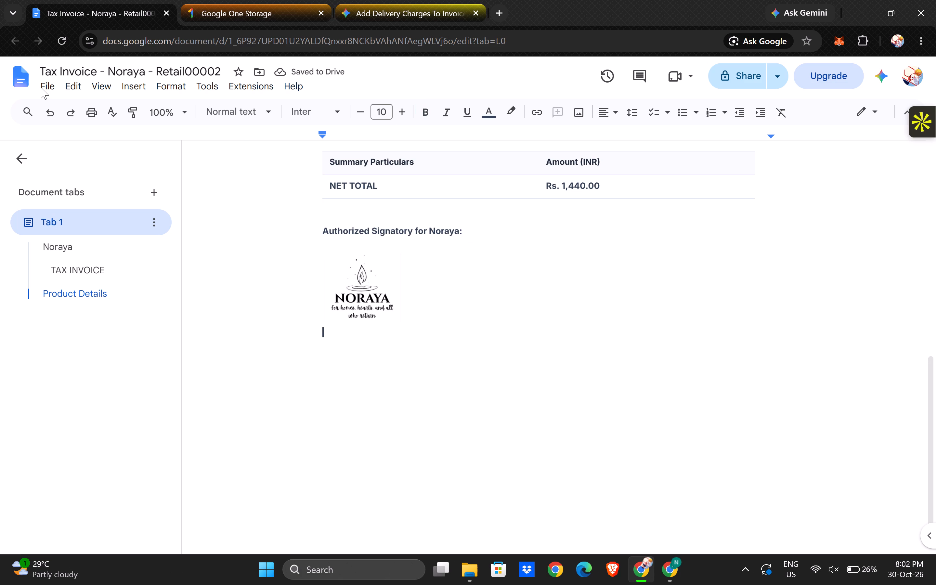
pyautogui.click(47, 87)
pyautogui.click(132, 505)
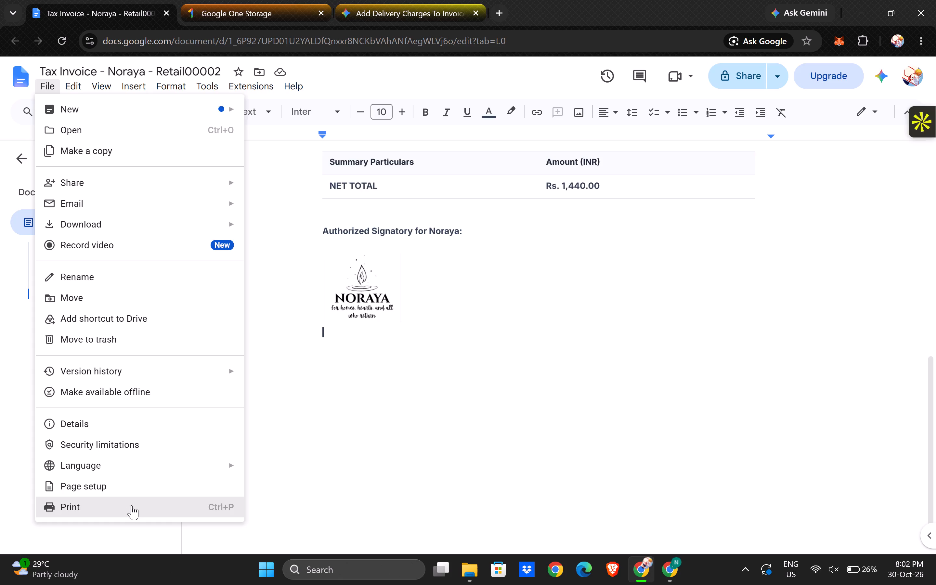
pyautogui.hscroll(3, 221, 493)
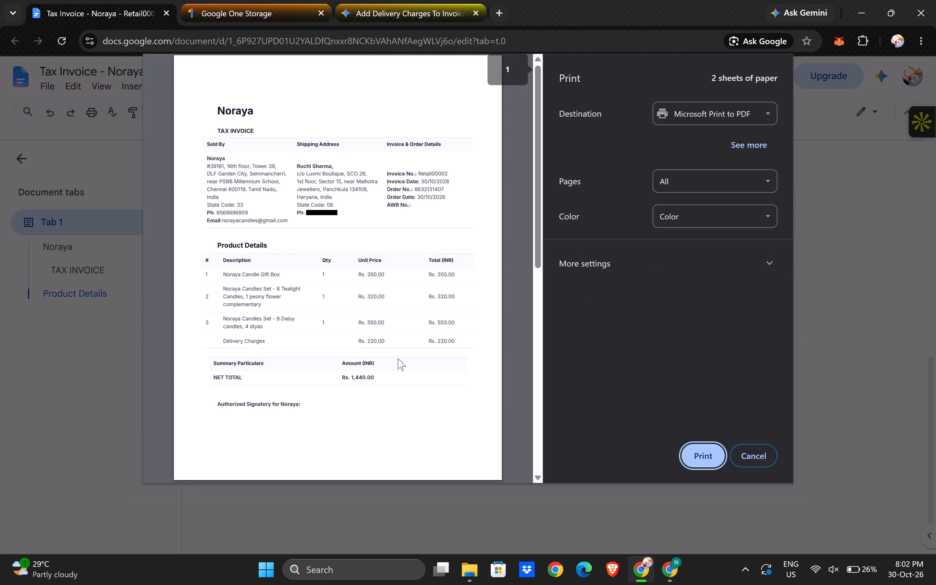
pyautogui.click(261, 421)
pyautogui.scroll(-3, 261, 421)
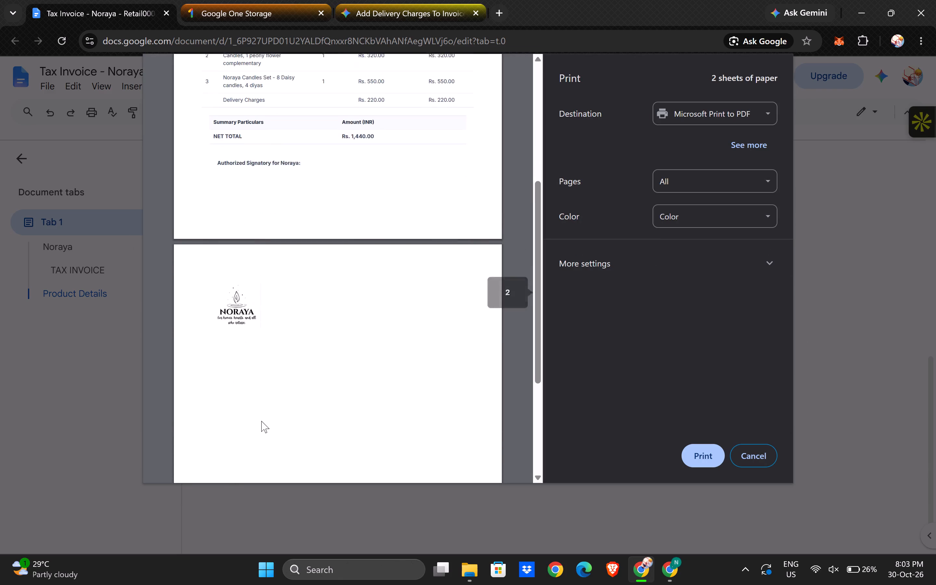
pyautogui.scroll(6, 261, 421)
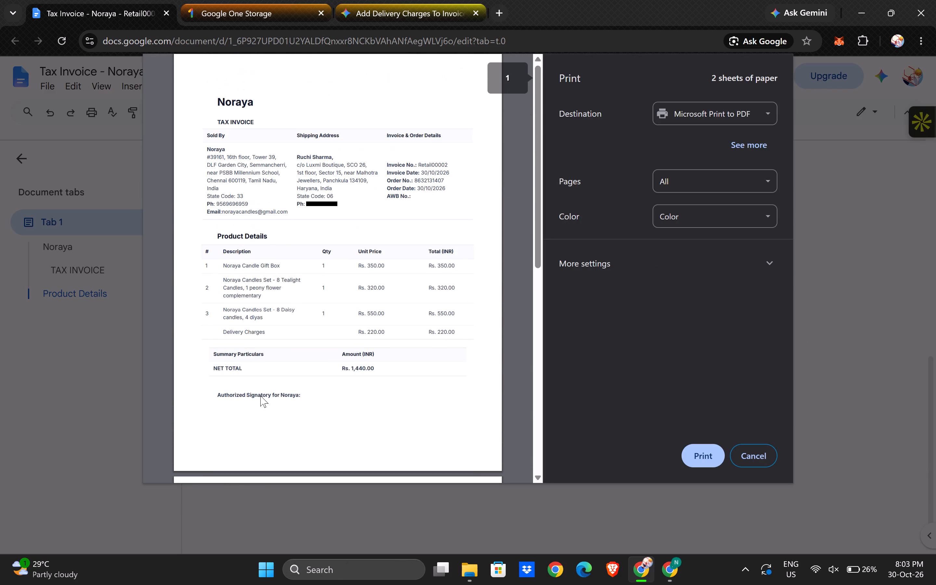
pyautogui.click(867, 387)
pyautogui.click(753, 458)
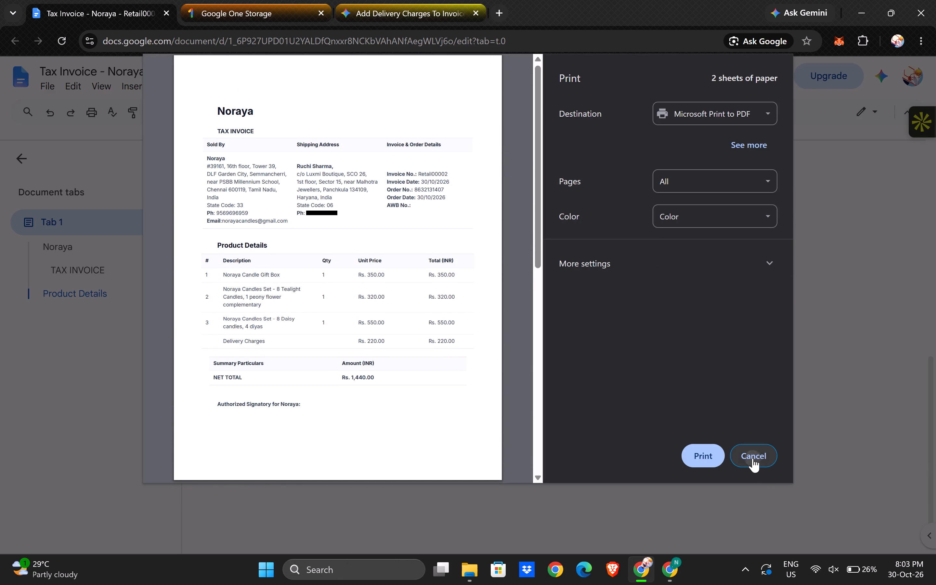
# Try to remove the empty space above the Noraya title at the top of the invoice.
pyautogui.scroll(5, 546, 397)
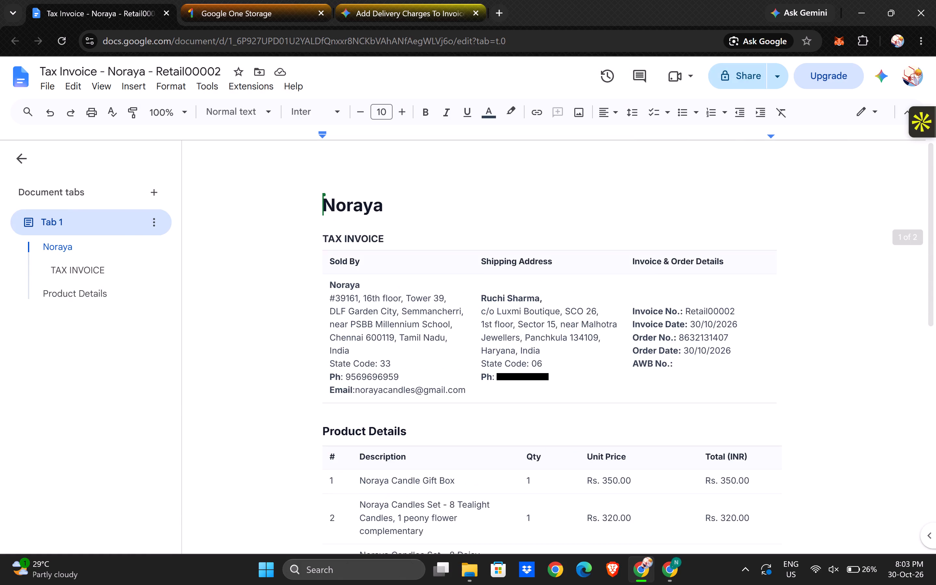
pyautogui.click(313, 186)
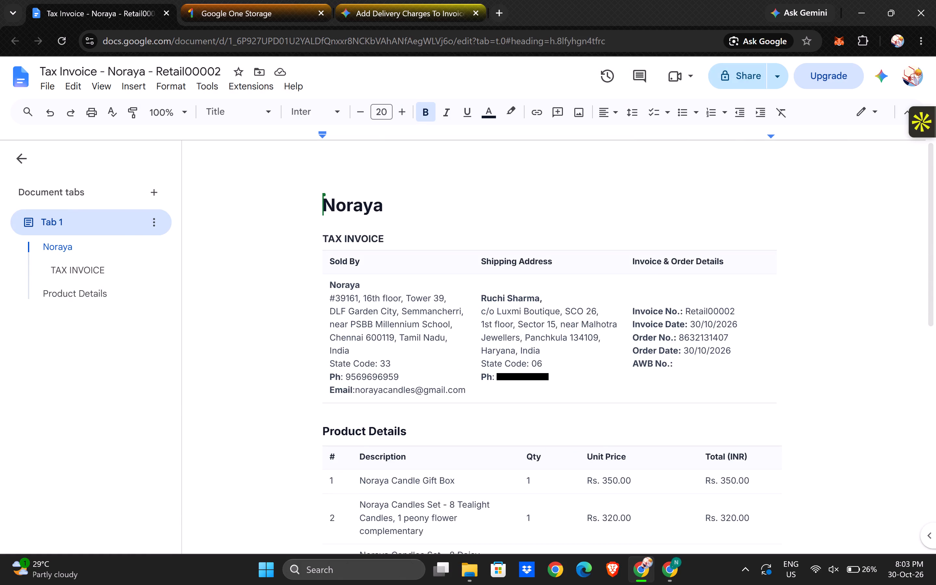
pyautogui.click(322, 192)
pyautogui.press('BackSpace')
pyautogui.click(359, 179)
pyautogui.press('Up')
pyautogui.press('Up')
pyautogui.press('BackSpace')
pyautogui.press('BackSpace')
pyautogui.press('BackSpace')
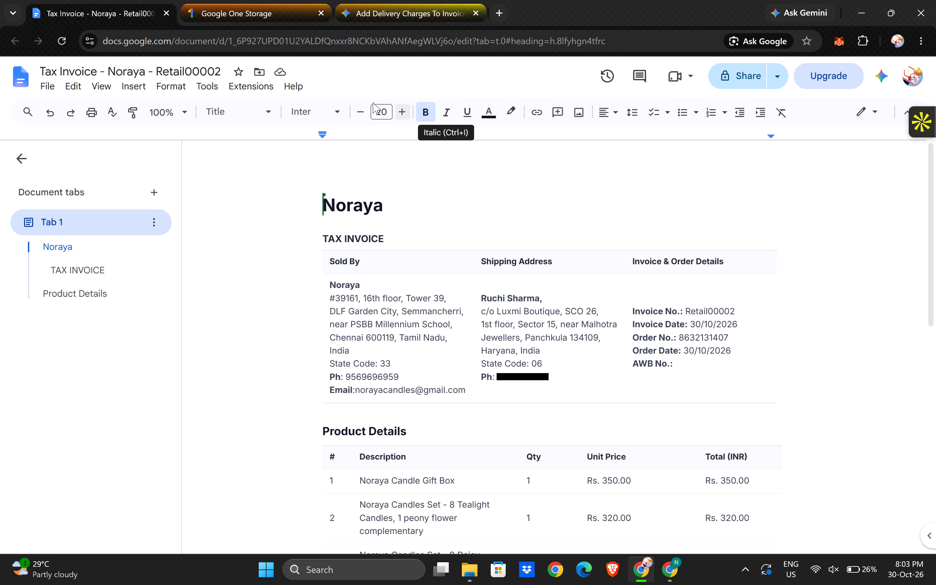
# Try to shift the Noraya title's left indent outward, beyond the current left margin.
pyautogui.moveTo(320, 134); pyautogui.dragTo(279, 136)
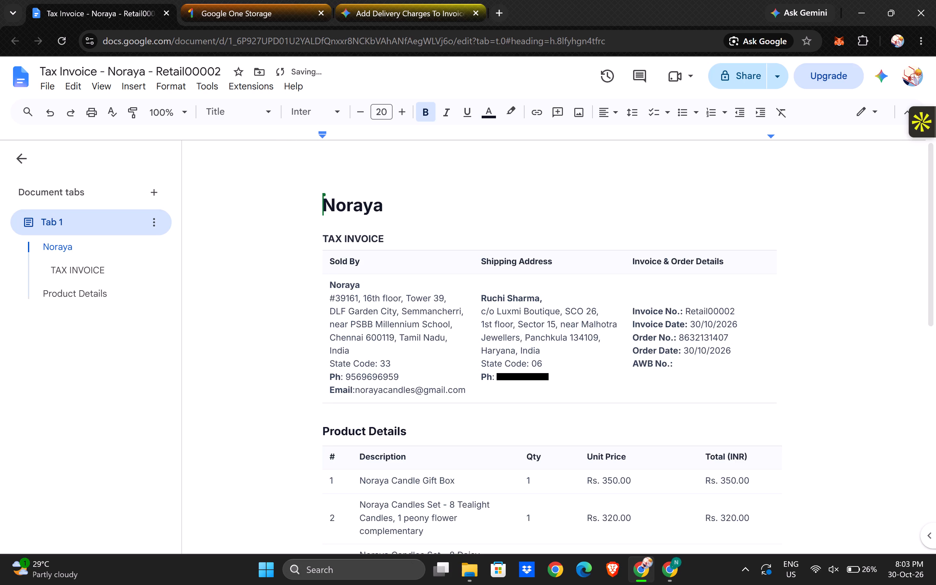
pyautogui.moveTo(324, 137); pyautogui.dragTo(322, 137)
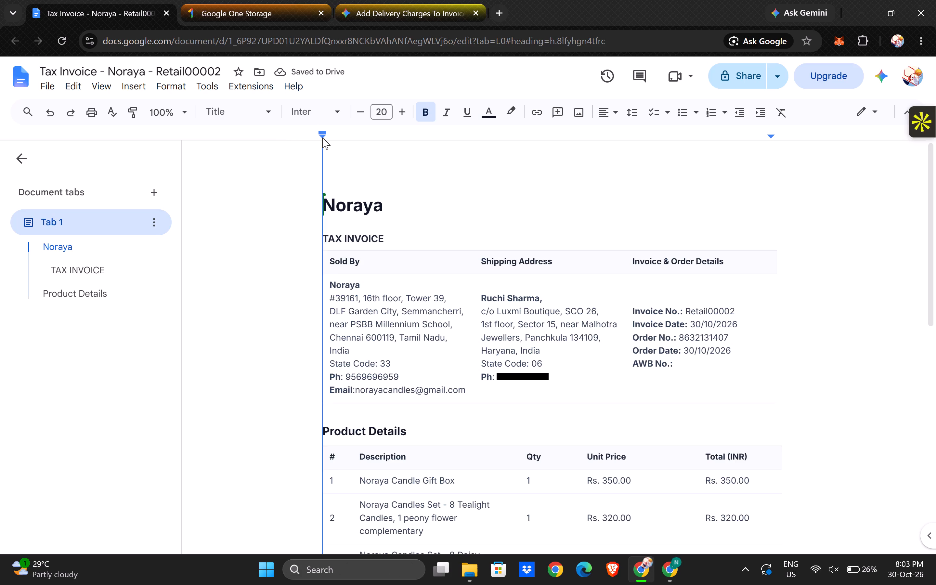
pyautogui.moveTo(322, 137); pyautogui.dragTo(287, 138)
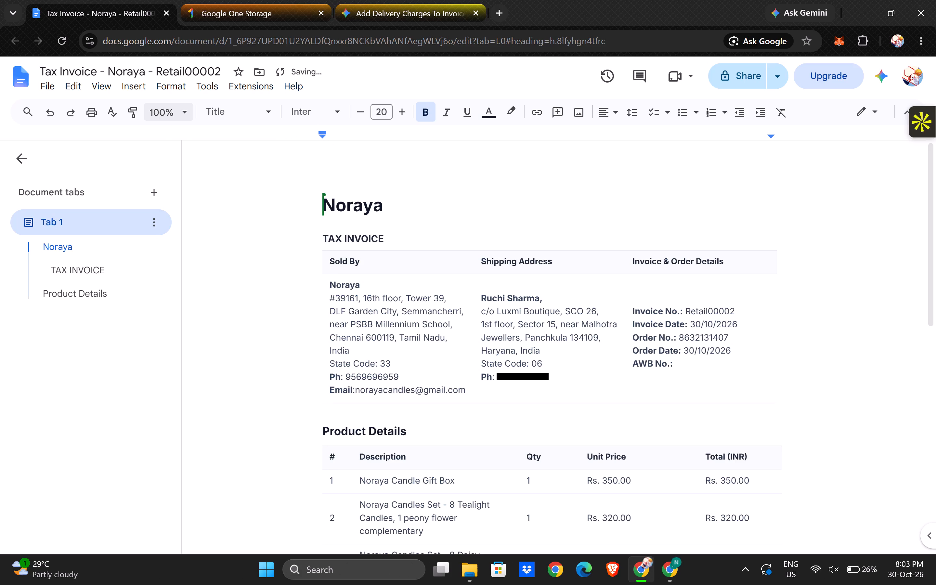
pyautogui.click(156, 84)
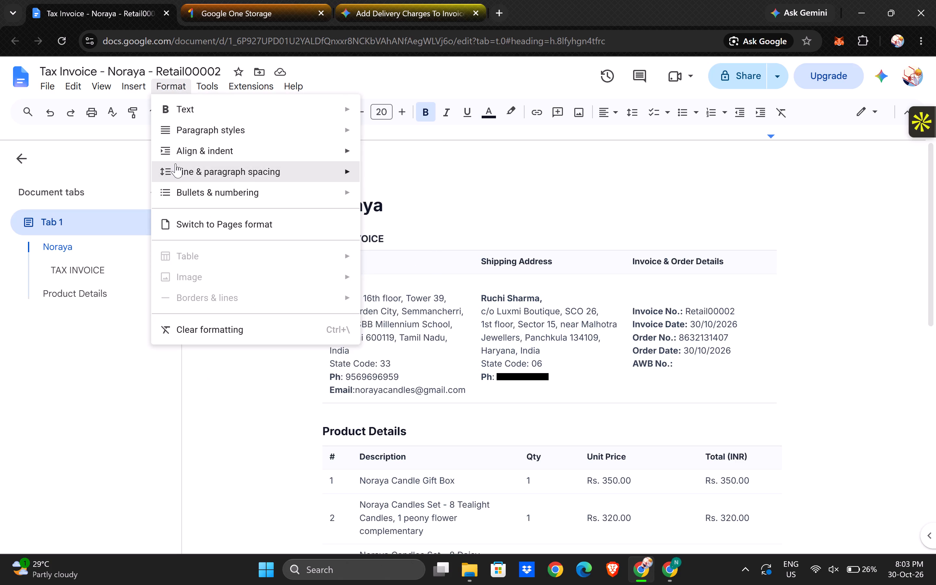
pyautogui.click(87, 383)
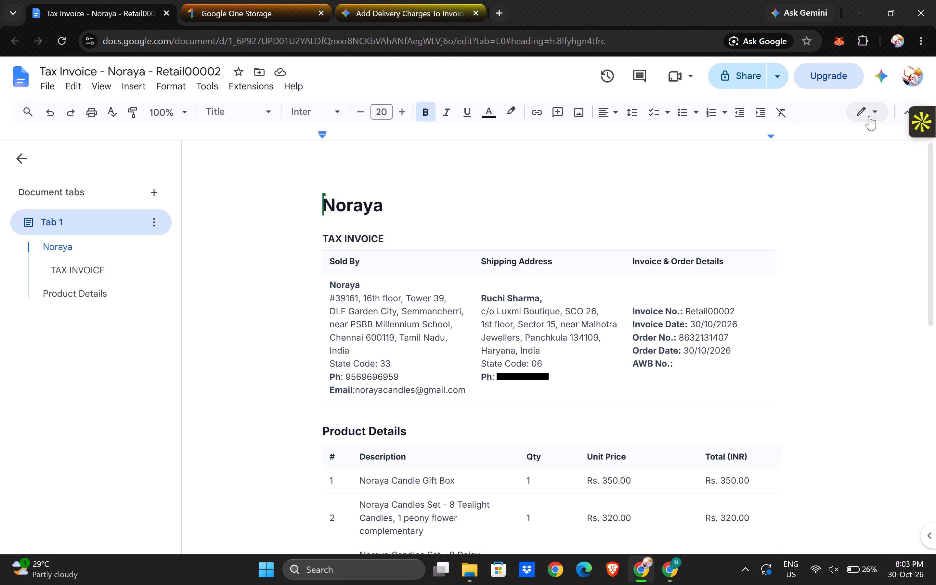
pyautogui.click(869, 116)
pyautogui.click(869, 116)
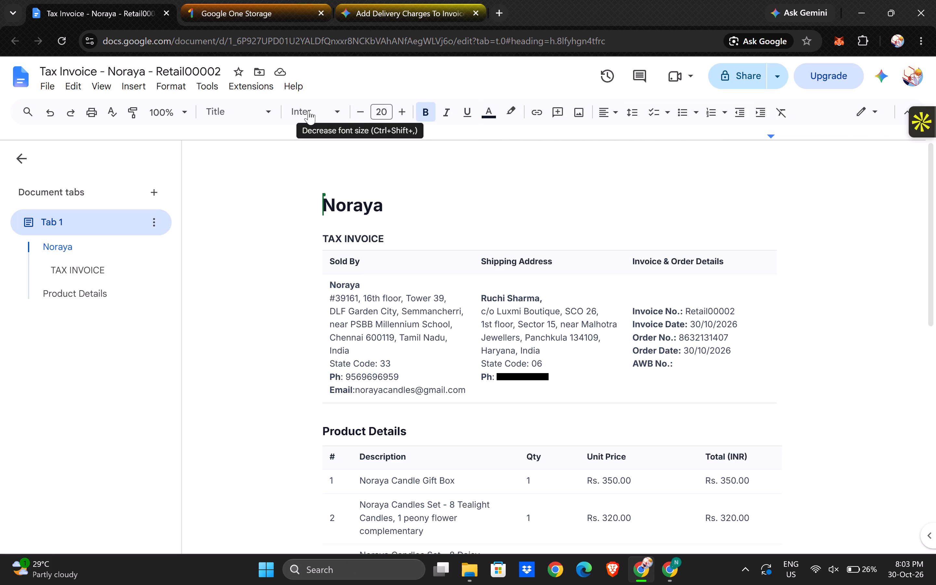
# Preview the invoice for printing, check which page the signatory line and the logo fall on, and leave without printing.
pyautogui.click(40, 87)
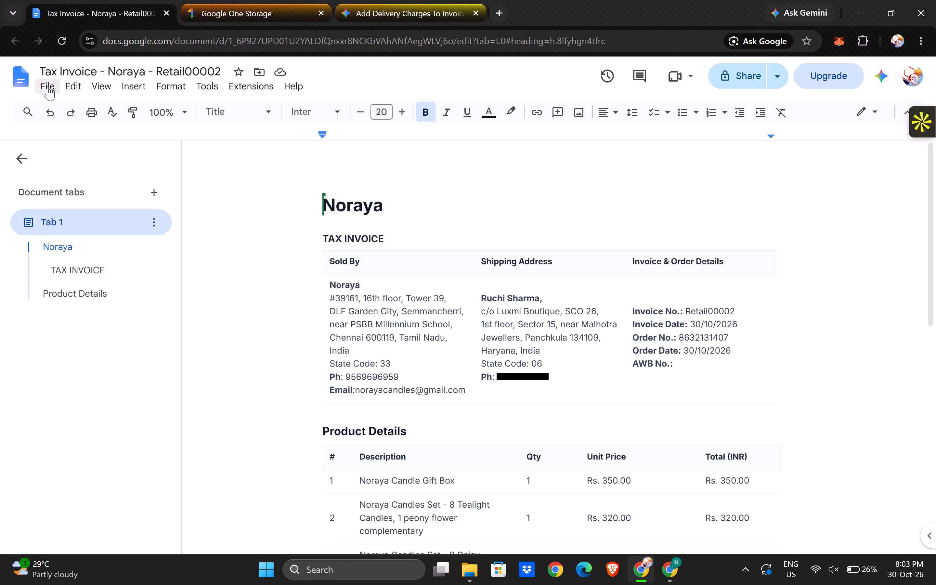
pyautogui.click(48, 86)
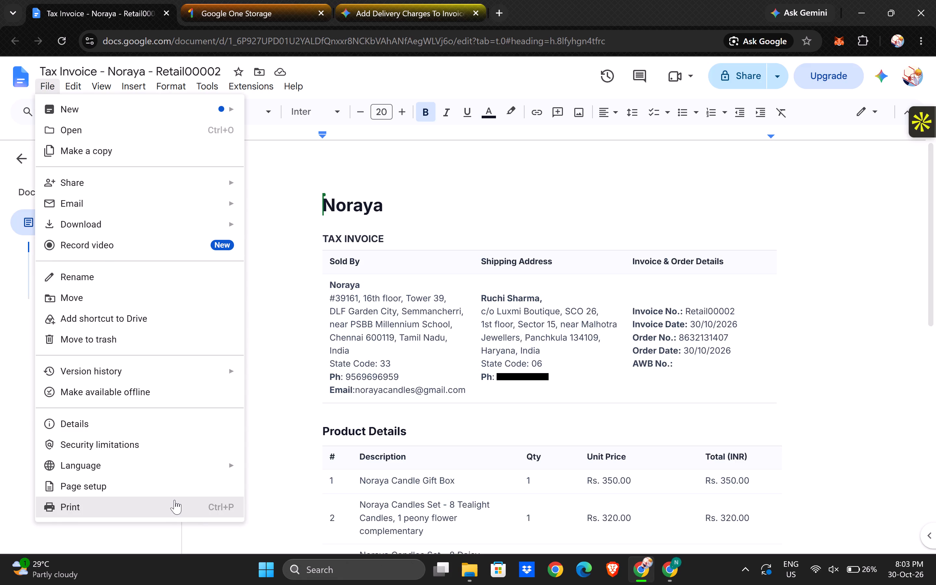
pyautogui.click(204, 510)
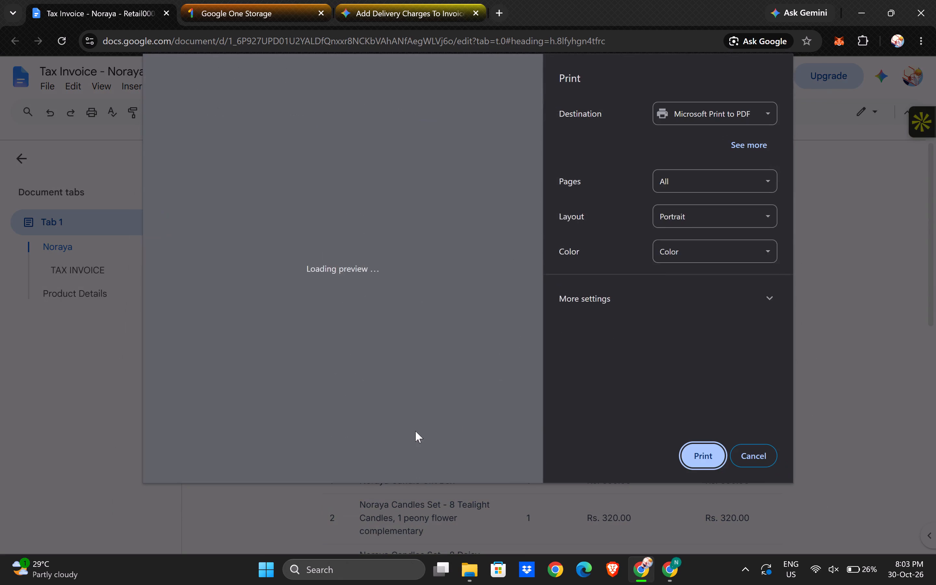
pyautogui.hscroll(1, 368, 381)
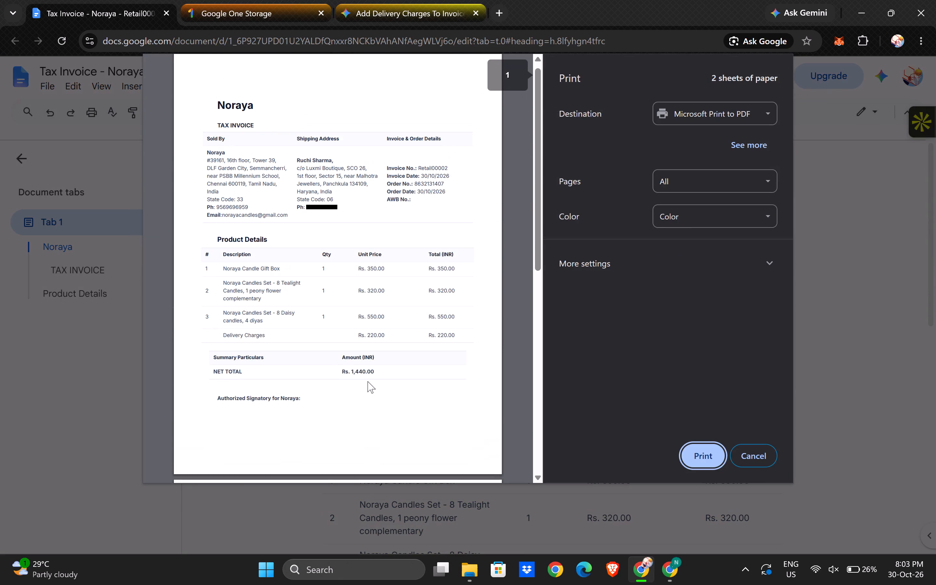
pyautogui.scroll(-4, 436, 292)
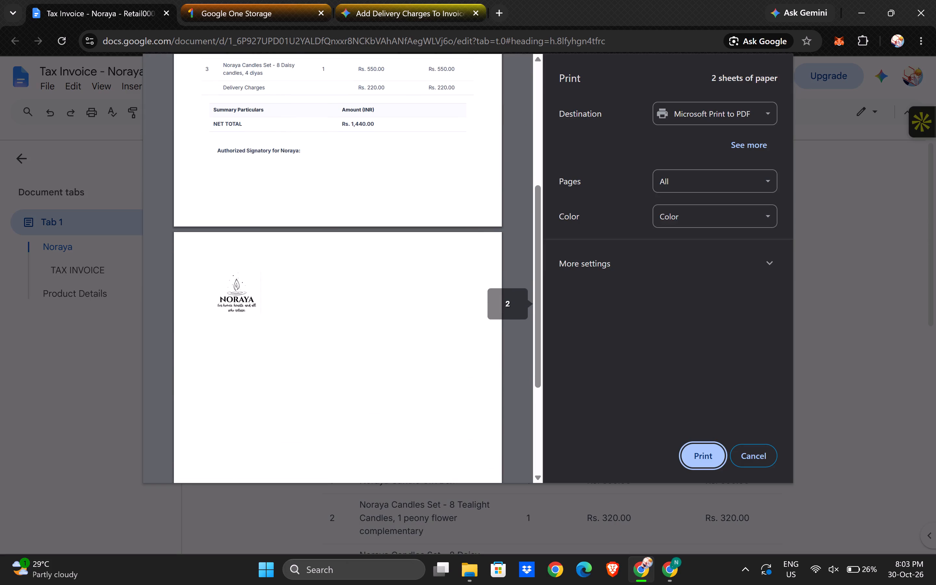
pyautogui.click(753, 459)
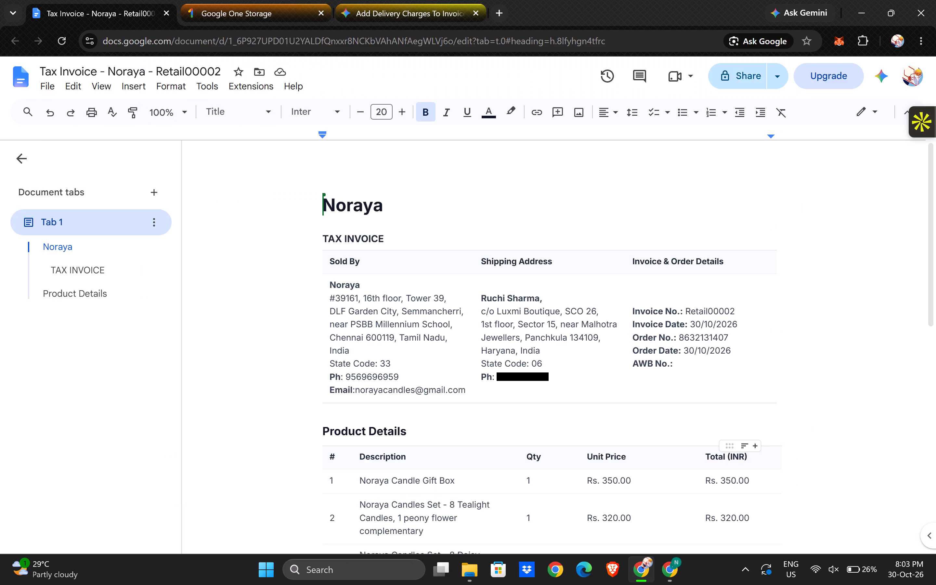
# Remove the blank lines directly above and below the "Authorized Signatory for Noraya:" line, closing the gap to the logo.
pyautogui.scroll(-5, 553, 462)
pyautogui.scroll(1, 553, 462)
pyautogui.scroll(-4, 350, 282)
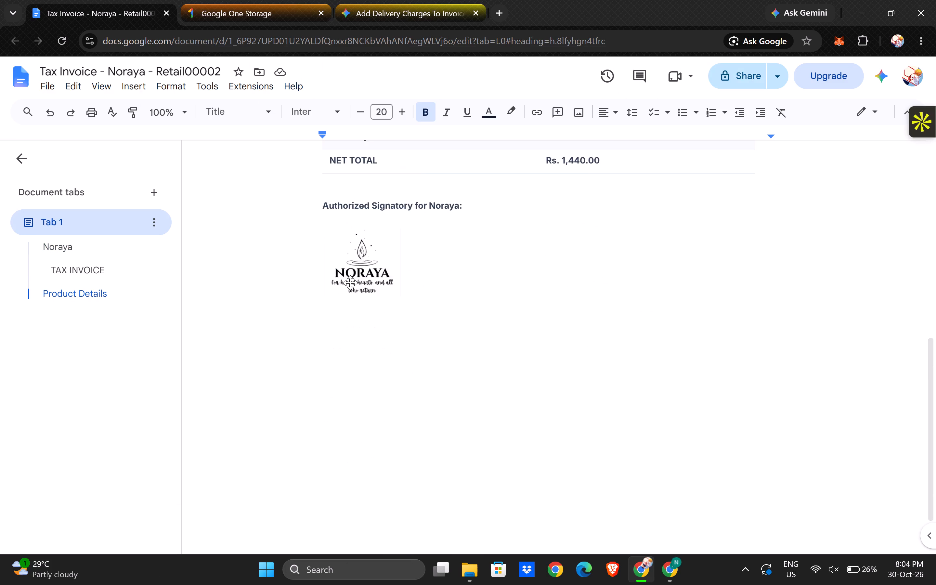
pyautogui.scroll(8, 350, 282)
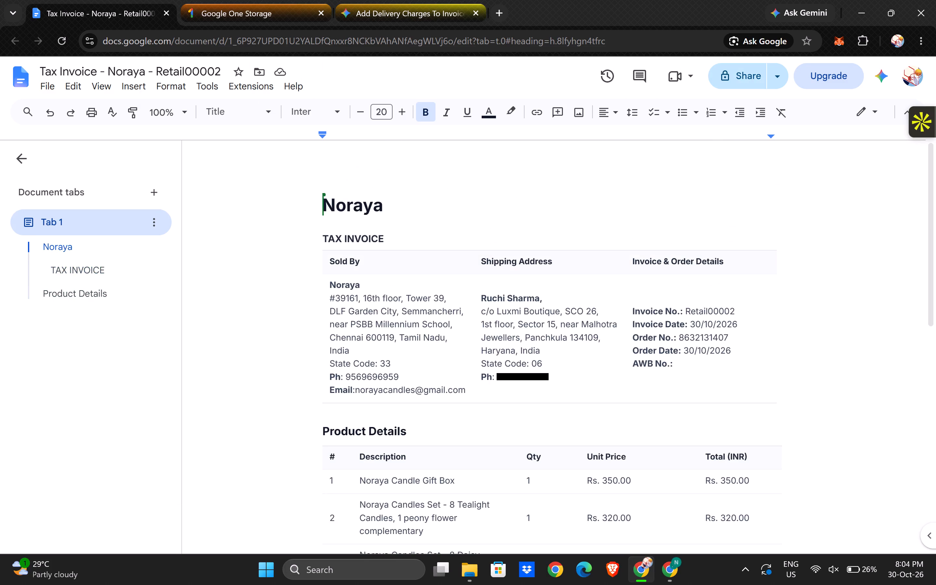
pyautogui.scroll(-2, 330, 264)
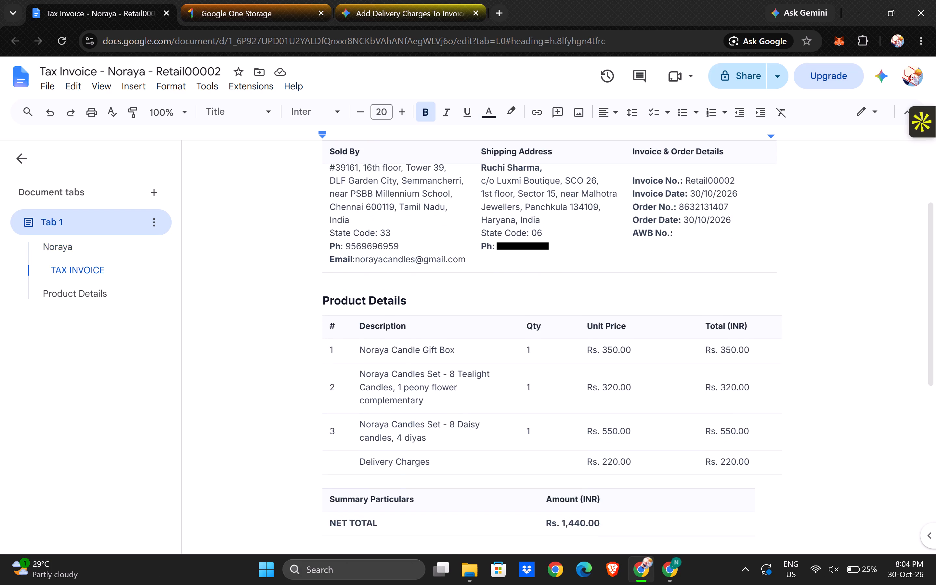
pyautogui.scroll(-1, 344, 342)
pyautogui.scroll(-2, 389, 405)
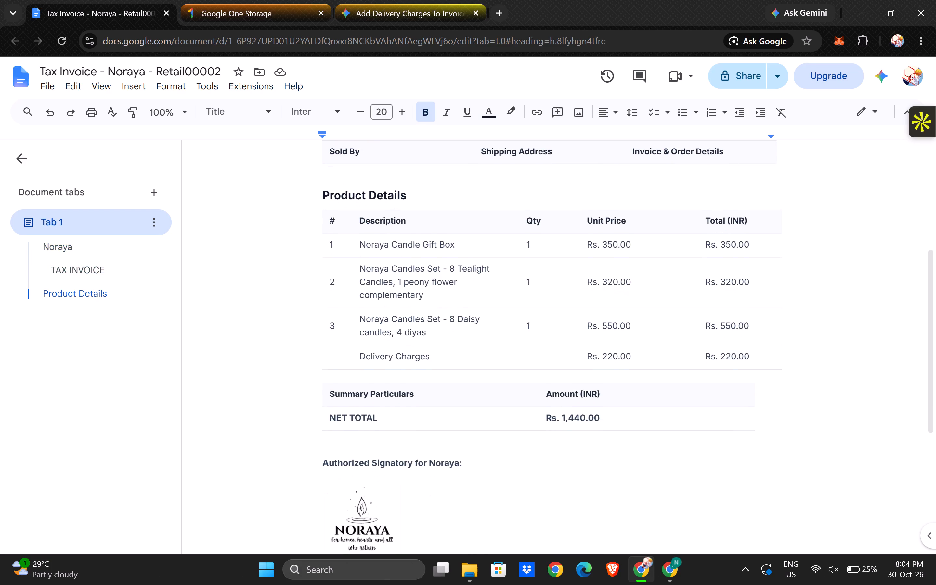
pyautogui.scroll(-1, 389, 405)
pyautogui.click(326, 435)
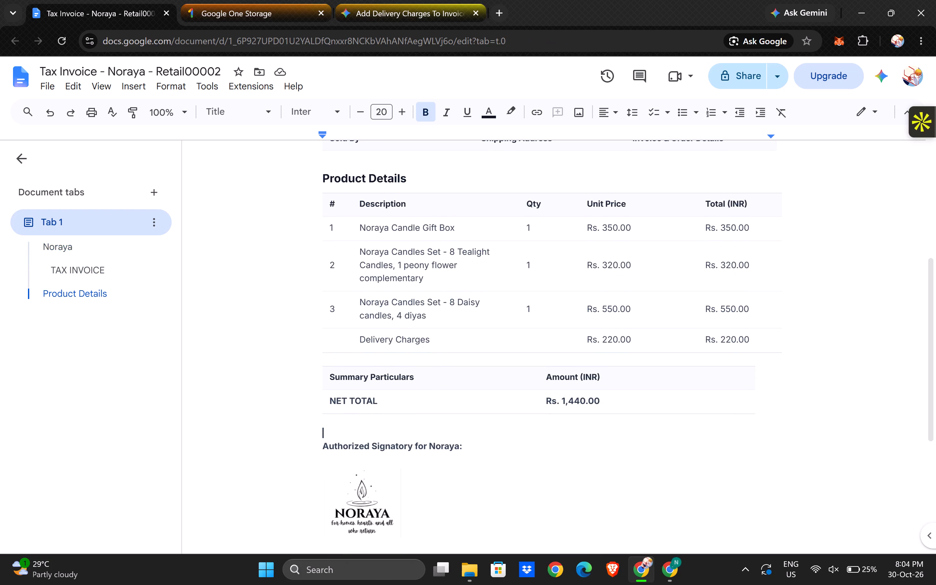
pyautogui.press('BackSpace')
pyautogui.click(337, 447)
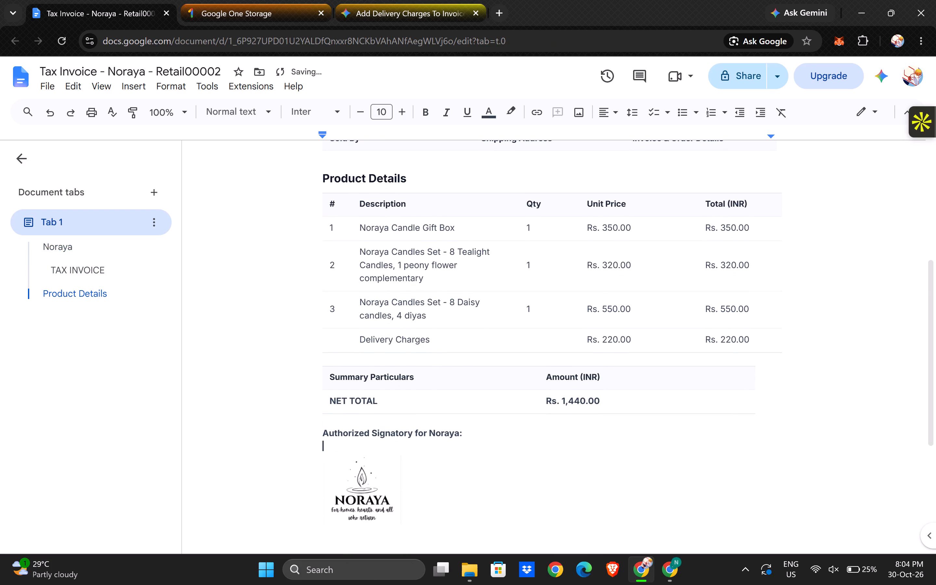
pyautogui.press('BackSpace')
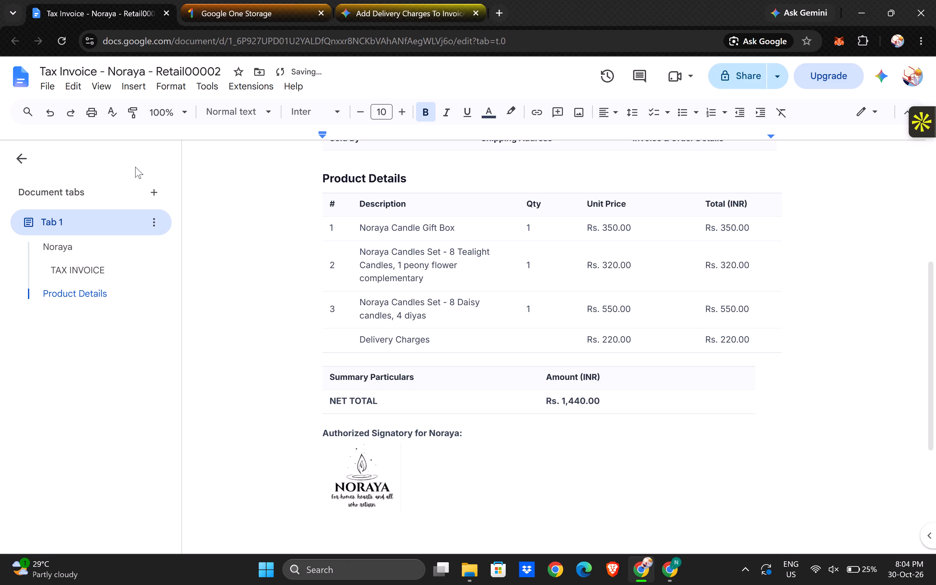
# Open the invoice's print preview again and check how the content and logo are split across the pages.
pyautogui.click(42, 88)
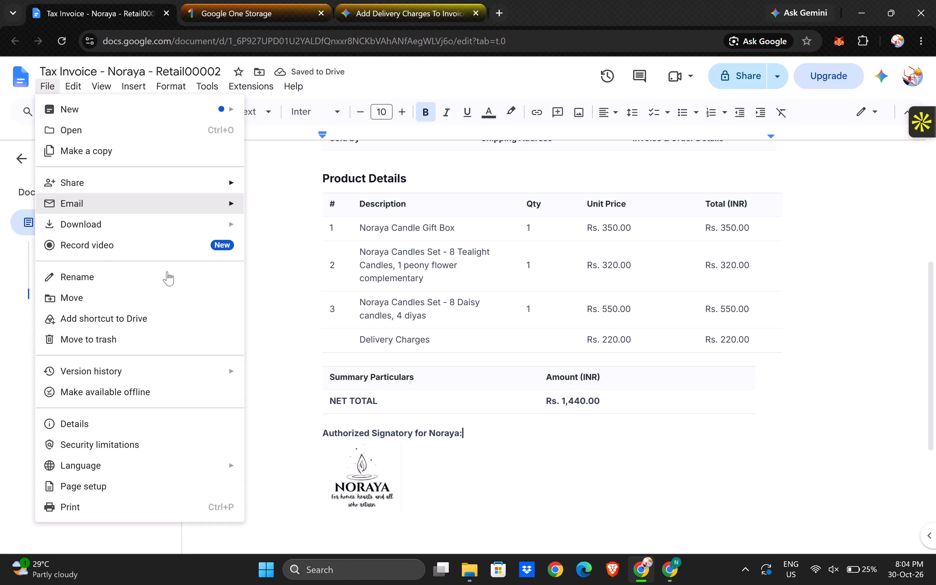
pyautogui.click(126, 507)
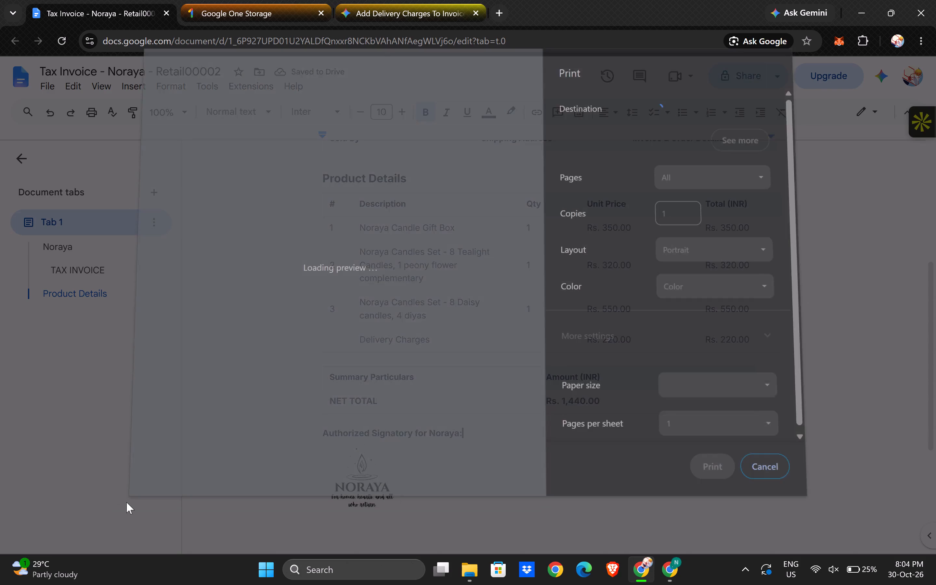
pyautogui.scroll(-2, 356, 409)
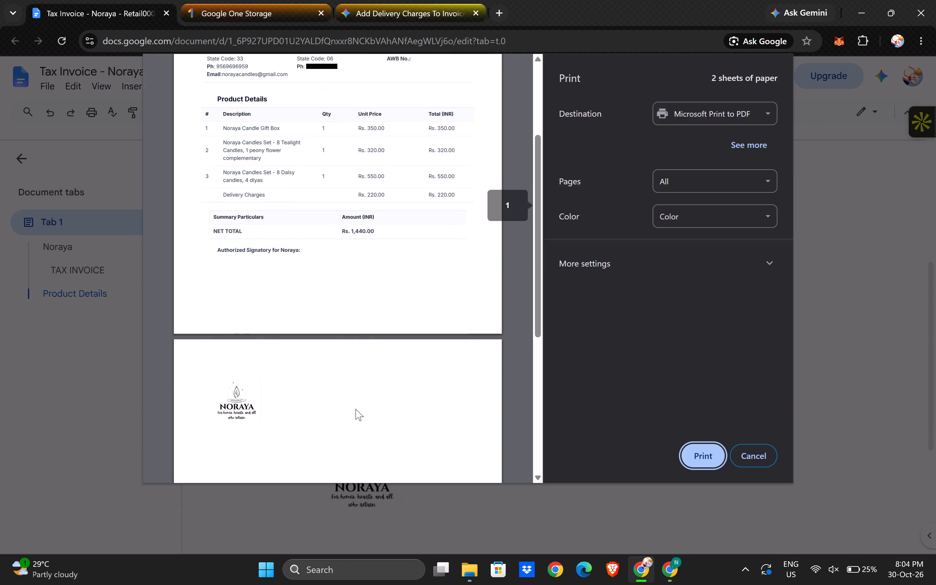
pyautogui.scroll(-1, 356, 409)
pyautogui.scroll(3, 356, 409)
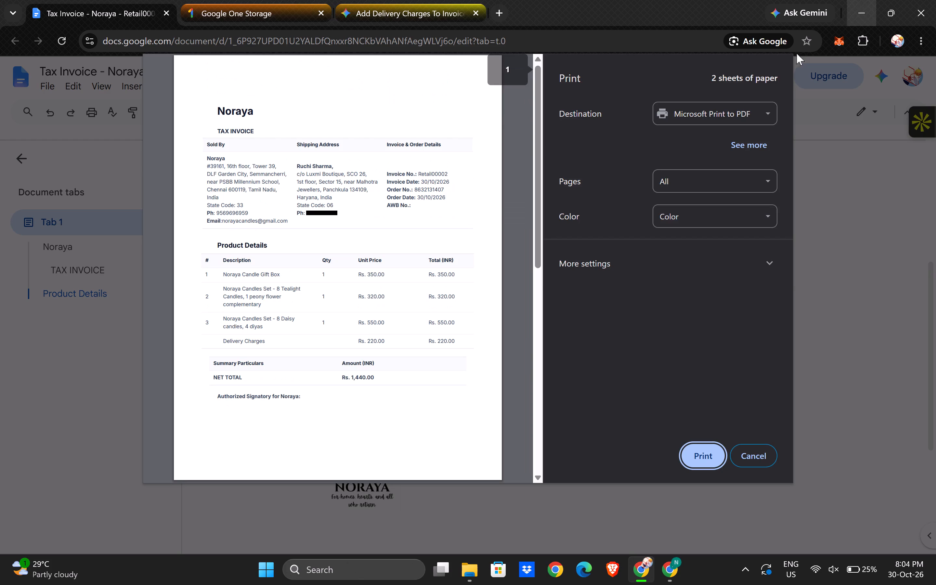
pyautogui.hscroll(1, 405, 347)
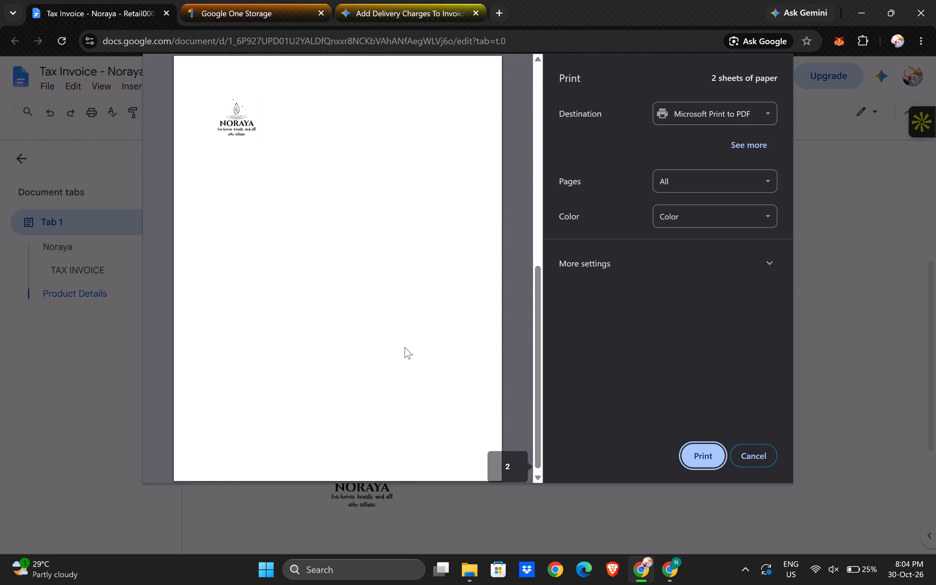
pyautogui.hscroll(1, 405, 347)
pyautogui.scroll(4, 405, 347)
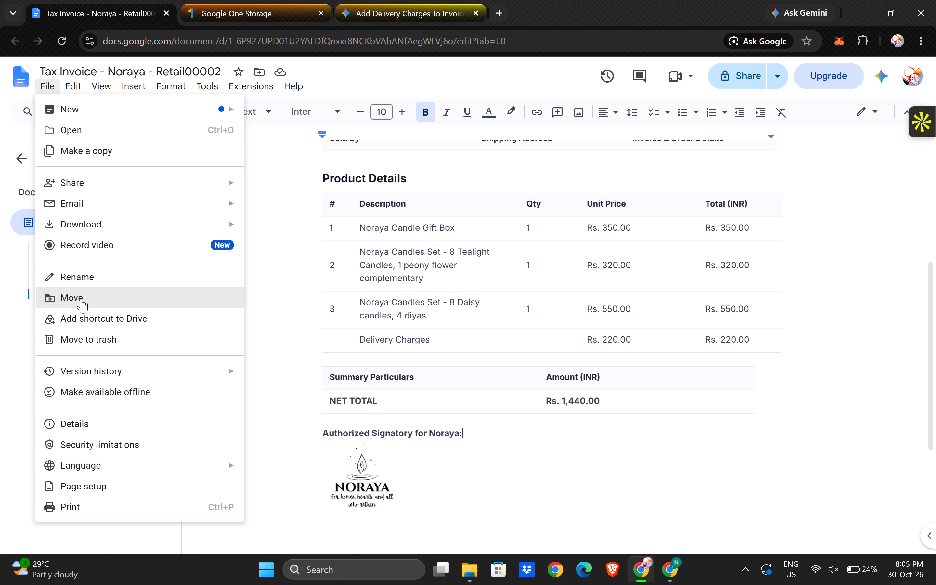
pyautogui.click(106, 484)
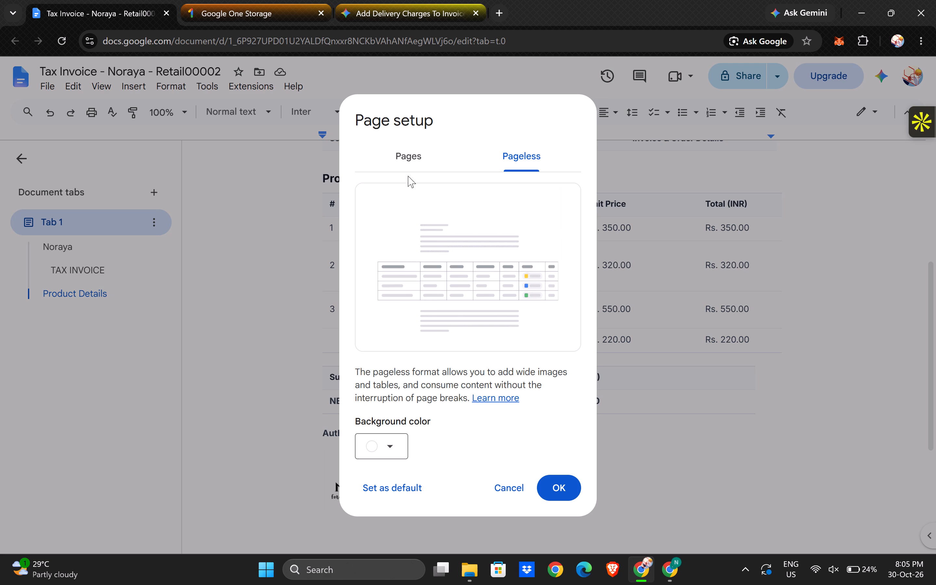
pyautogui.click(411, 157)
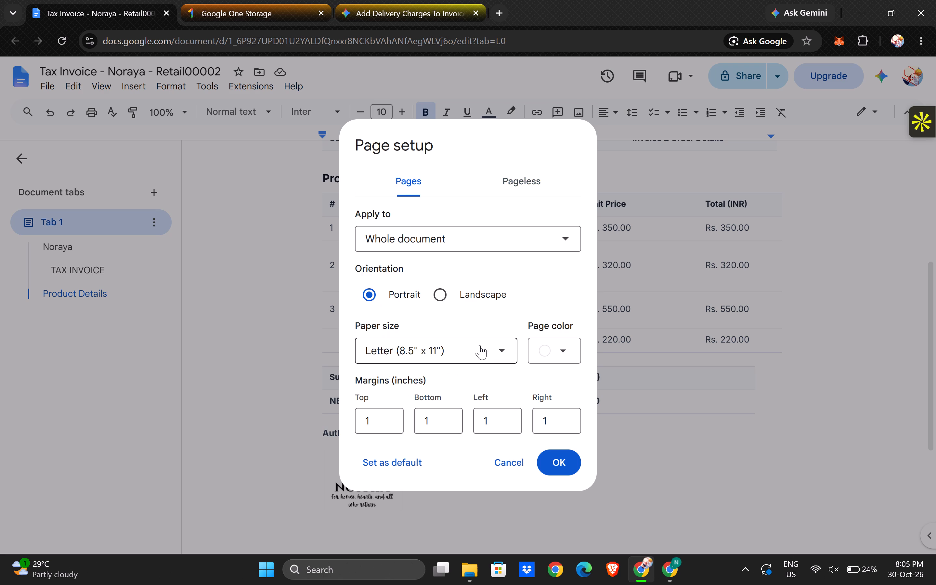
pyautogui.click(500, 351)
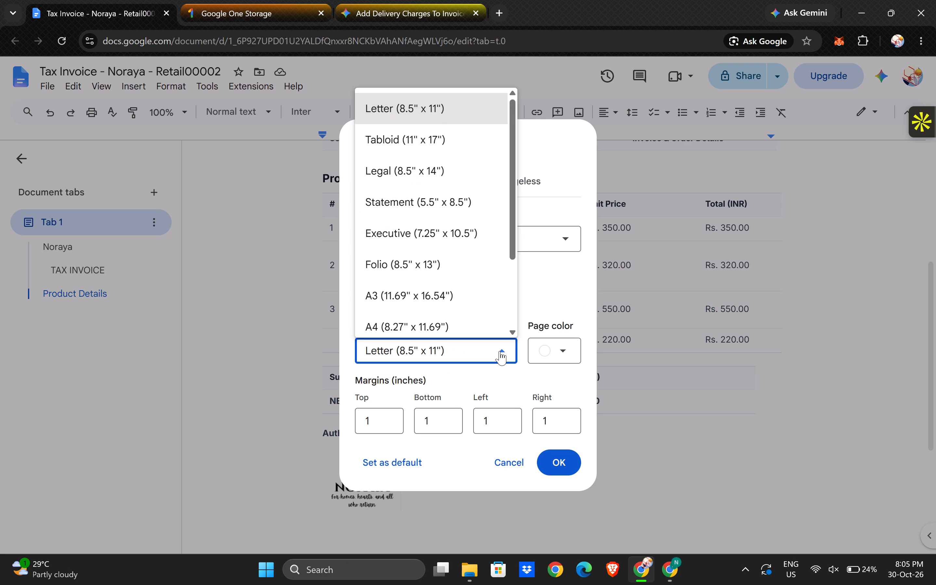
pyautogui.scroll(-1, 436, 286)
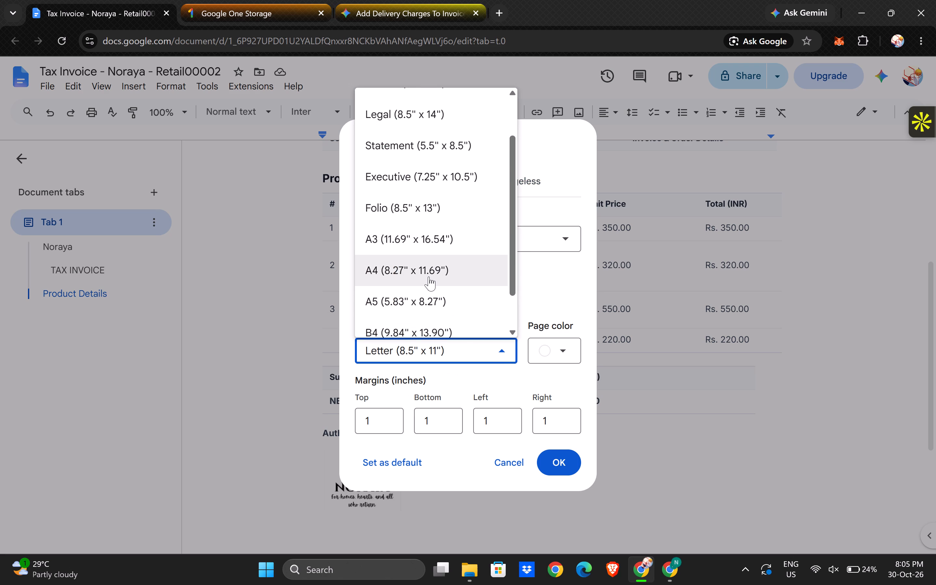
pyautogui.click(429, 277)
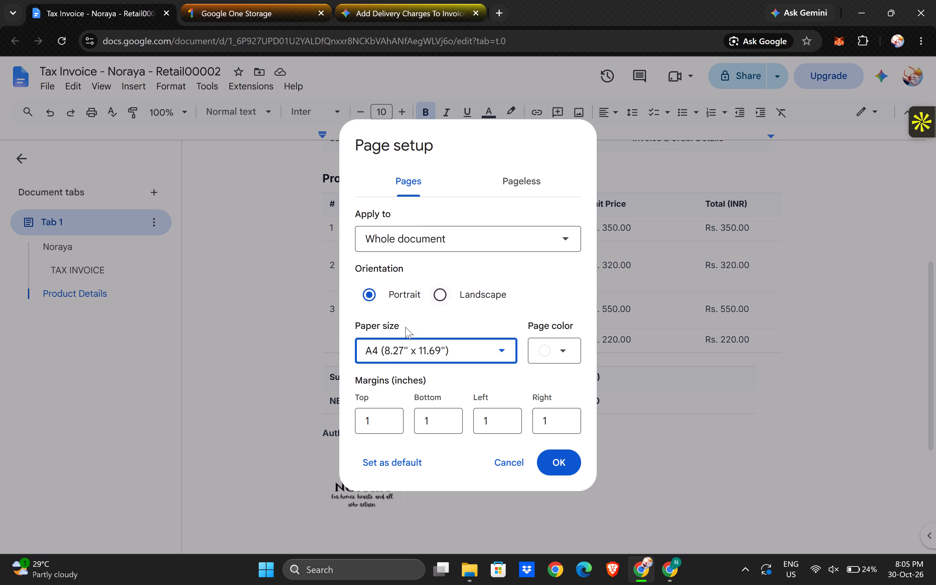
pyautogui.click(445, 350)
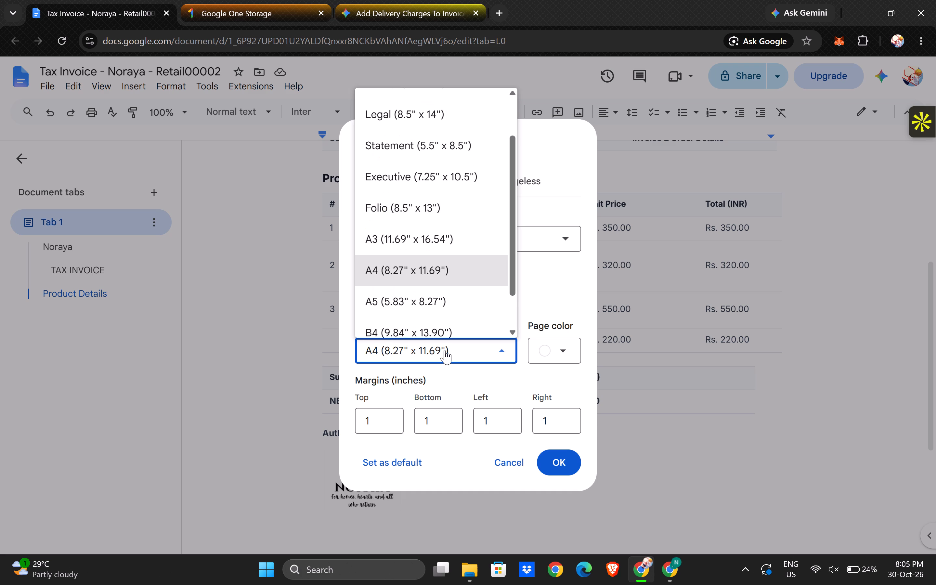
pyautogui.scroll(-1, 414, 177)
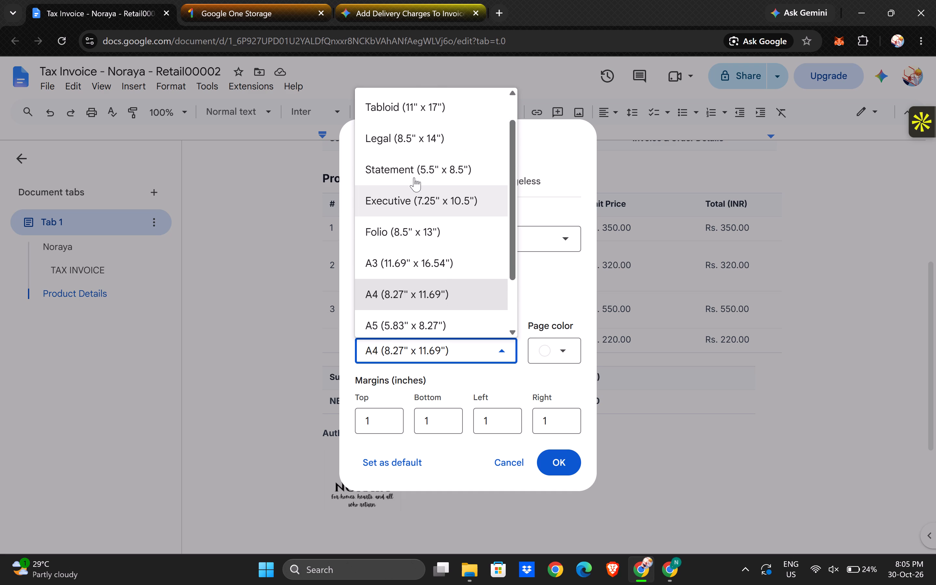
pyautogui.scroll(-1, 414, 177)
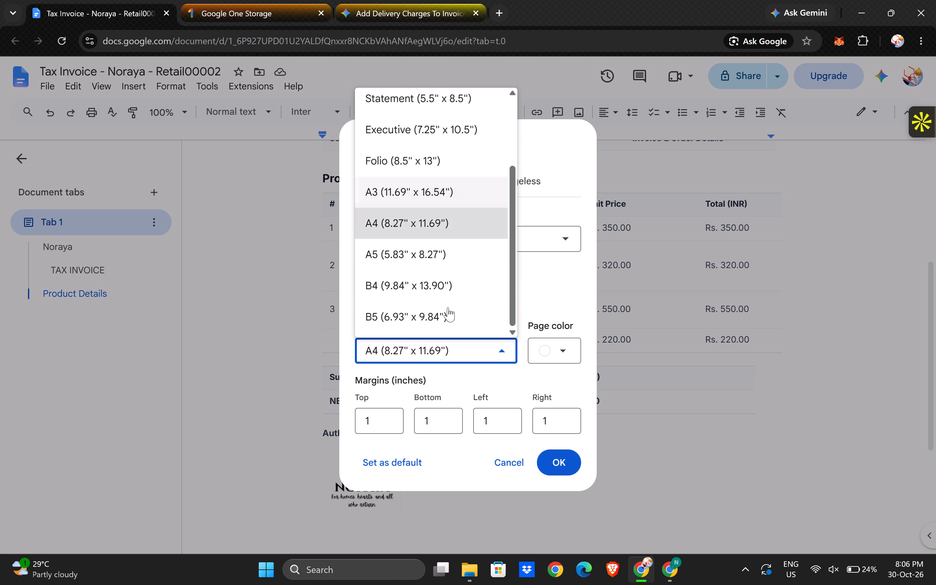
pyautogui.click(558, 461)
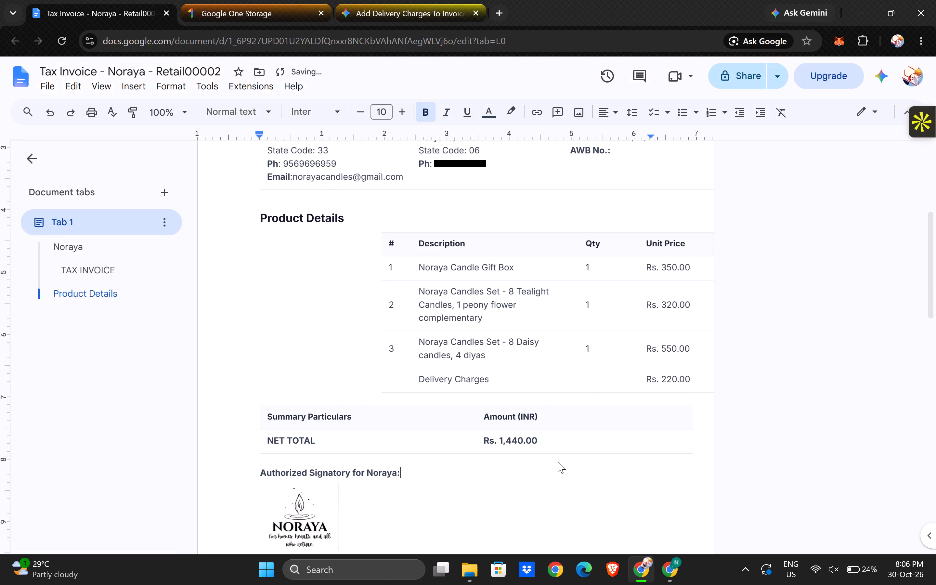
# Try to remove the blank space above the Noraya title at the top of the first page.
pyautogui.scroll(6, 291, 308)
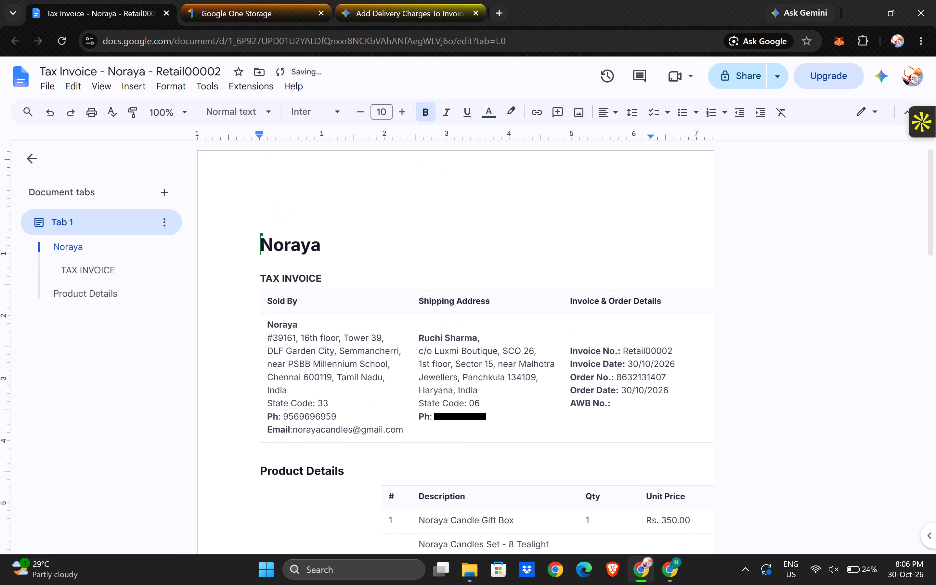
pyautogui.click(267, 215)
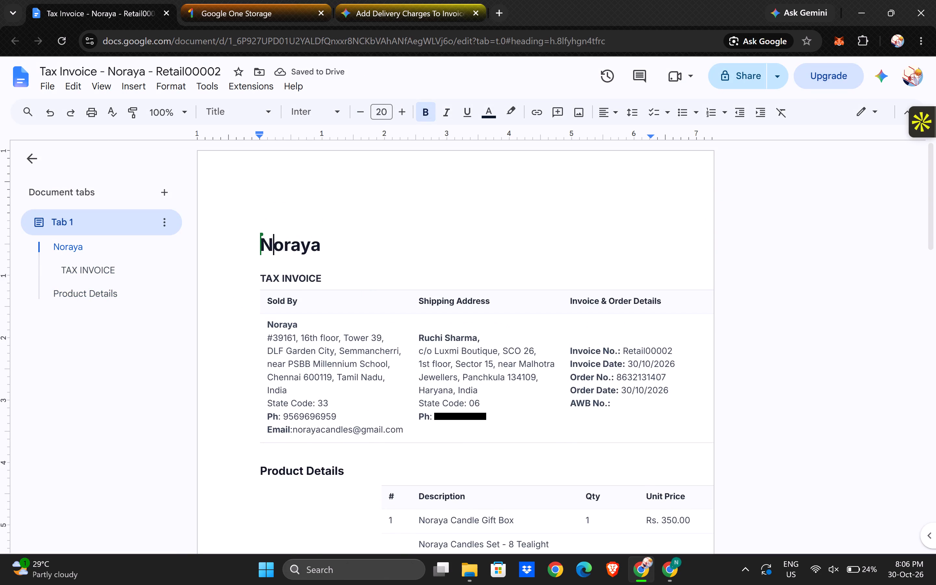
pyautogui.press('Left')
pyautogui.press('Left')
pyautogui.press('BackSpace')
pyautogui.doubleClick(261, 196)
# Review how the invoice content and logo are laid out across the A4 pages, and dismiss the watermark tip.
pyautogui.scroll(-6, 261, 196)
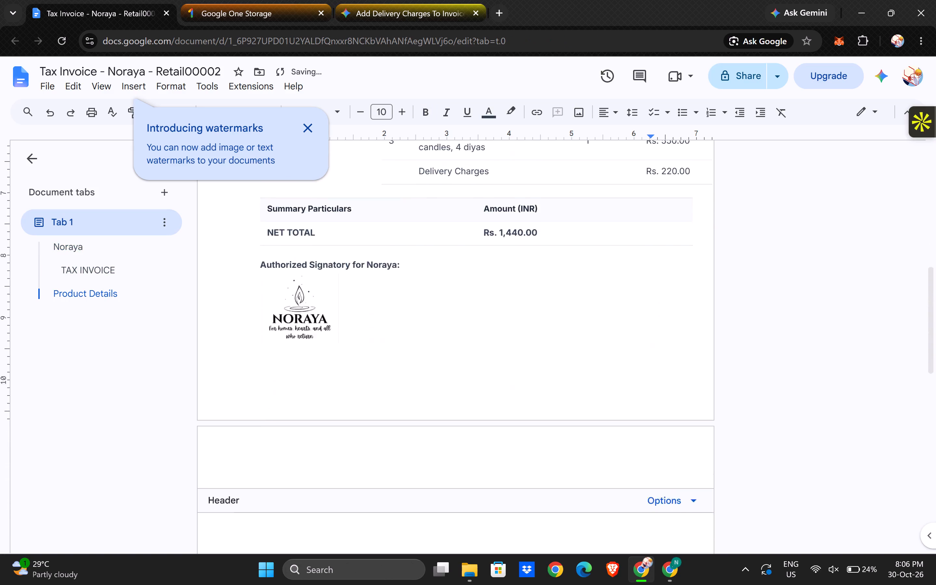
pyautogui.scroll(-2, 334, 316)
pyautogui.scroll(5, 521, 367)
pyautogui.scroll(-1, 521, 367)
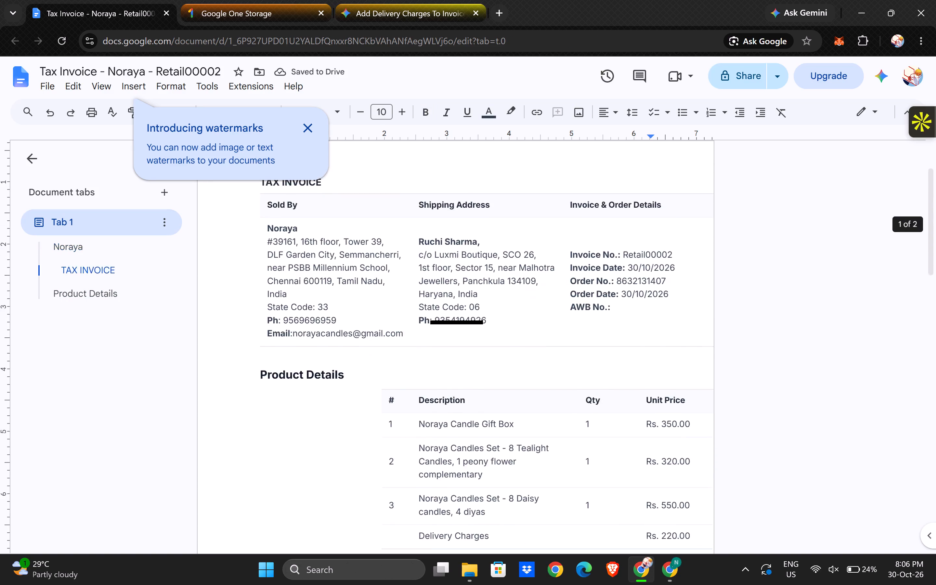
pyautogui.scroll(2, 521, 367)
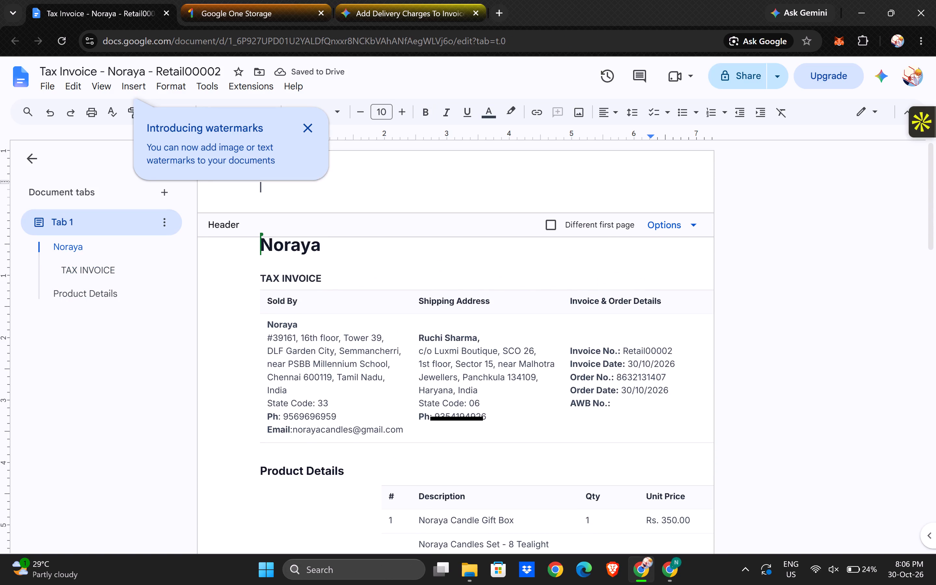
pyautogui.click(459, 221)
pyautogui.click(310, 123)
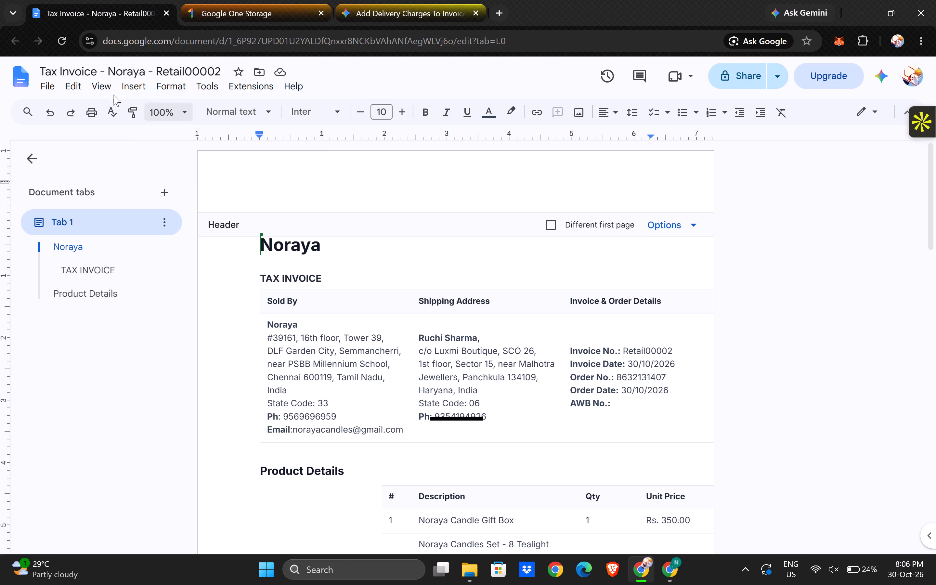
# Check the A4 layout of the invoice in the print preview, and return to the document.
pyautogui.click(46, 80)
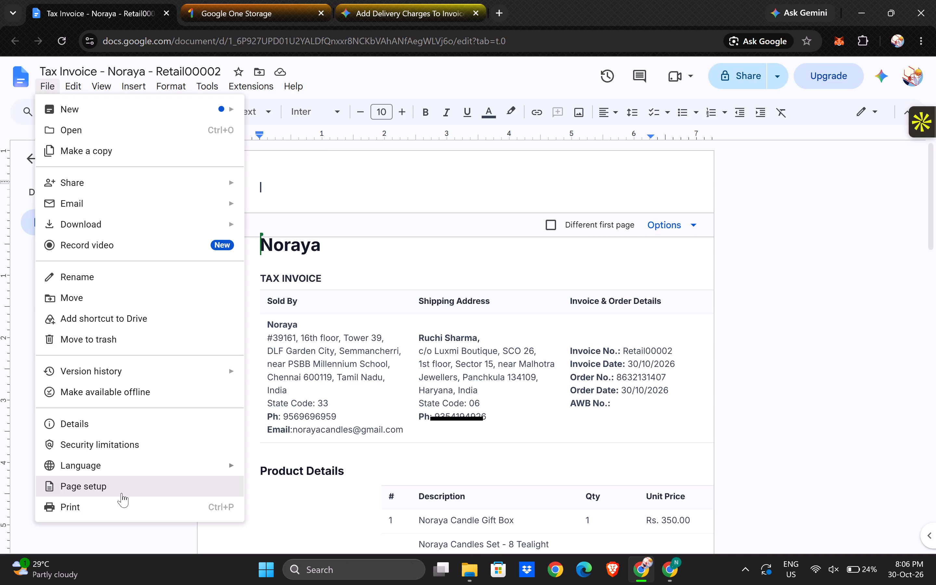
pyautogui.click(124, 502)
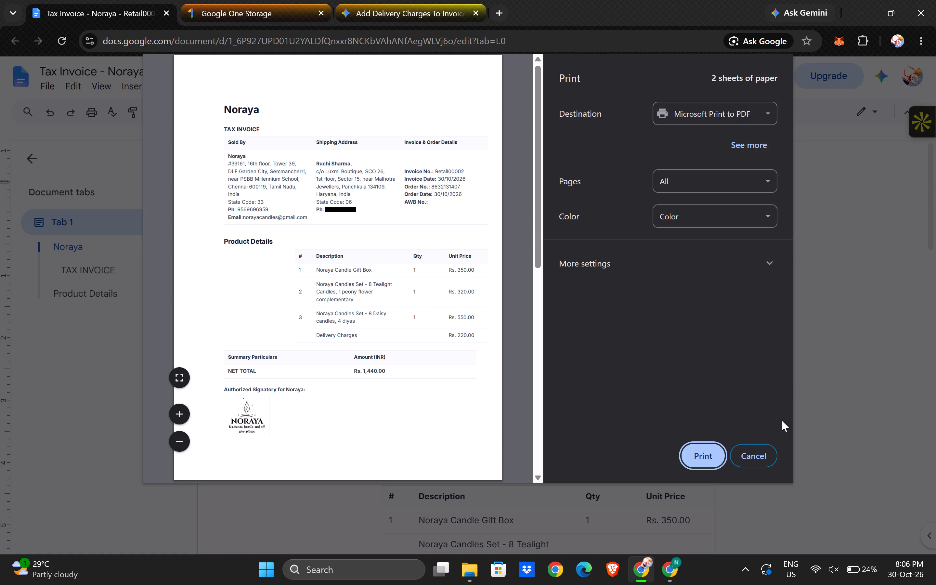
pyautogui.moveTo(749, 442); pyautogui.dragTo(752, 453)
pyautogui.click(752, 453)
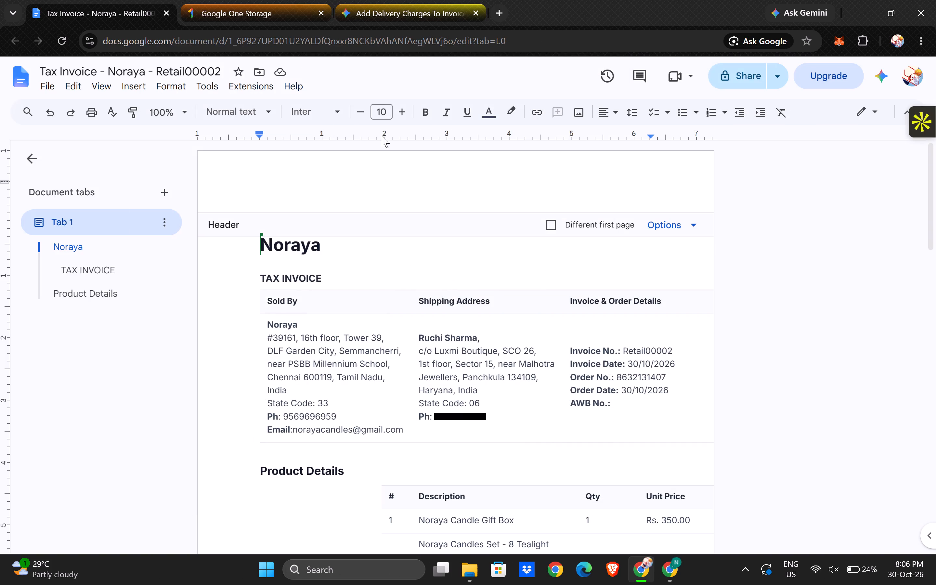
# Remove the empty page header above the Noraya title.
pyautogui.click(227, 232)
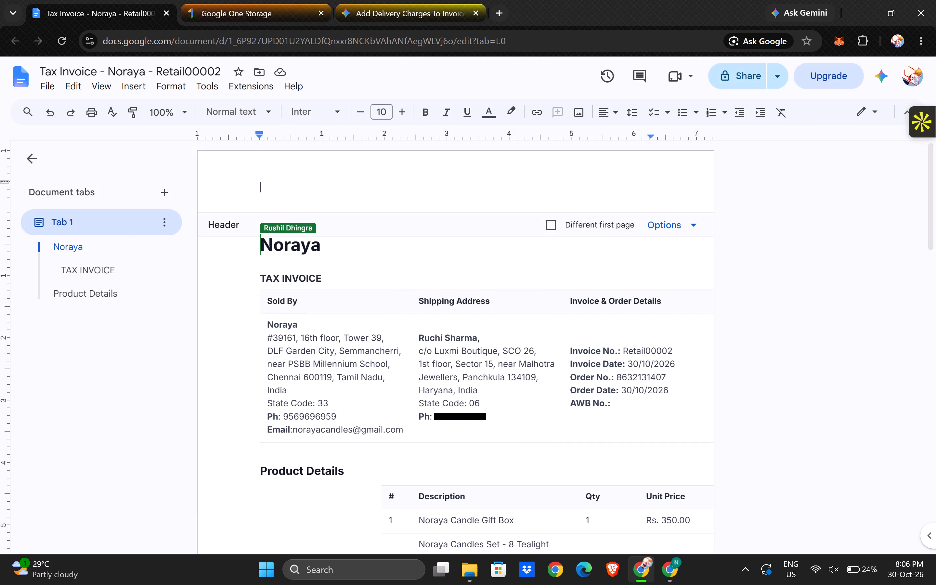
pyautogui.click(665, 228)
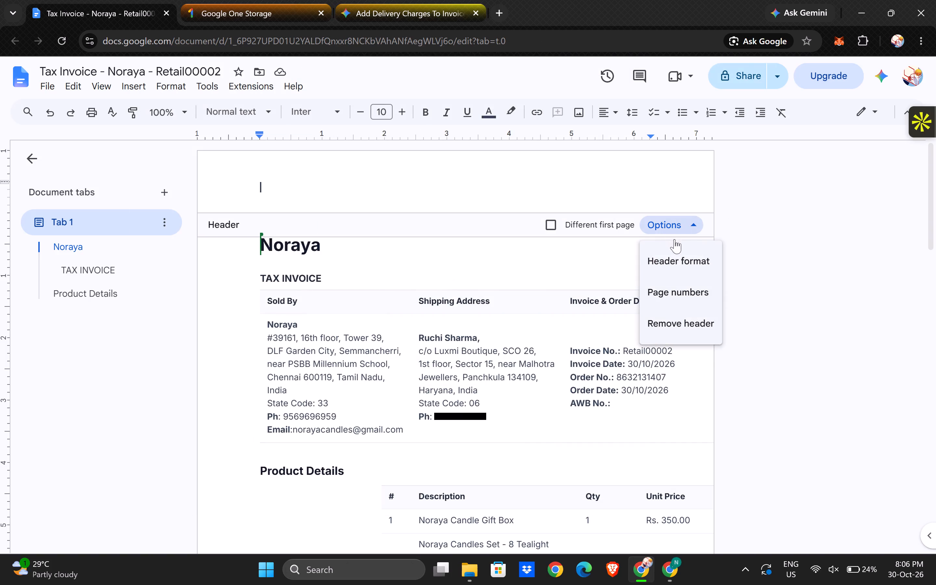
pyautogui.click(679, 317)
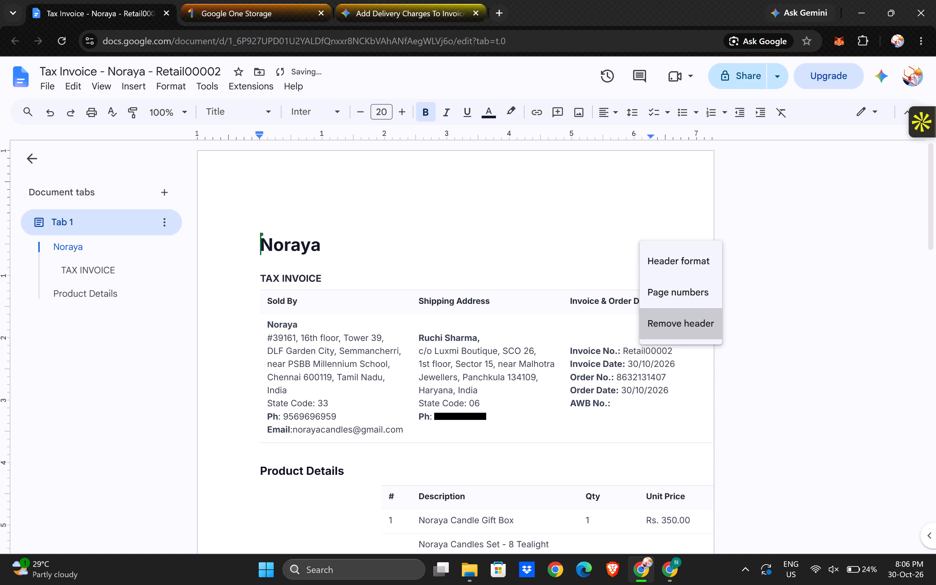
# Shift the Noraya title's left indent about 0.2 inch outward into the page margin.
pyautogui.hscroll(4, 352, 226)
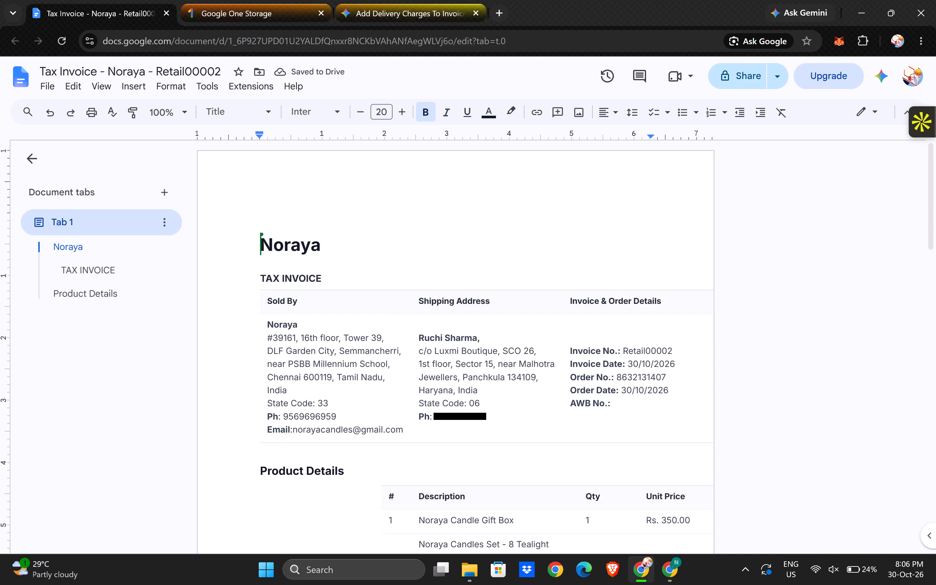
pyautogui.click(258, 136)
pyautogui.moveTo(258, 136); pyautogui.dragTo(245, 136)
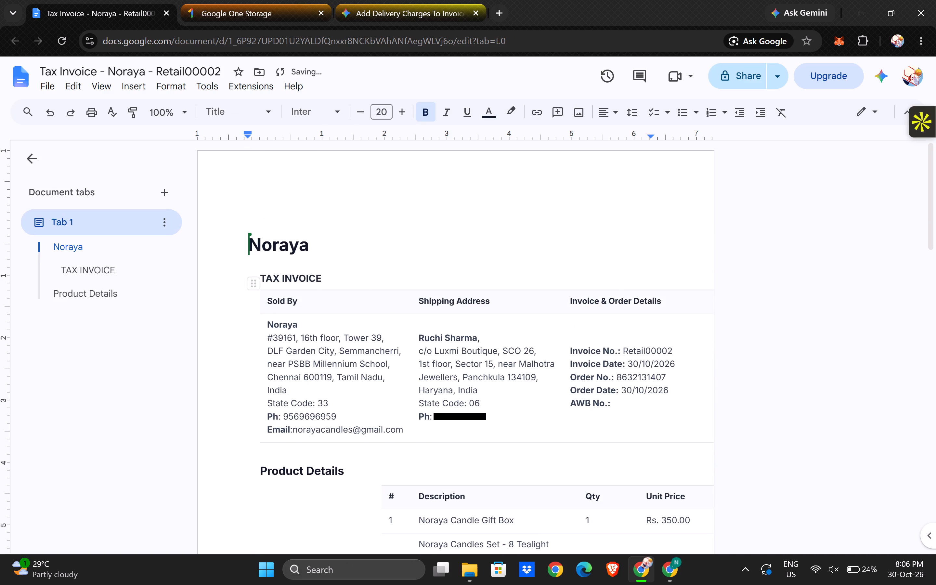
# Move the Sold By and Shipping Address table outward so its left edge lines up with the Noraya title.
pyautogui.moveTo(256, 284); pyautogui.dragTo(242, 283)
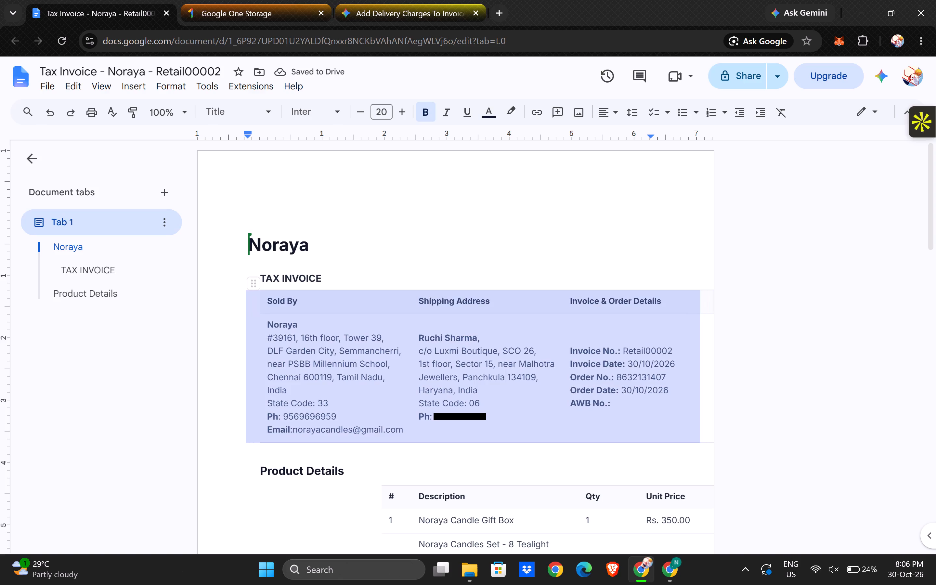
pyautogui.moveTo(242, 283); pyautogui.dragTo(244, 282)
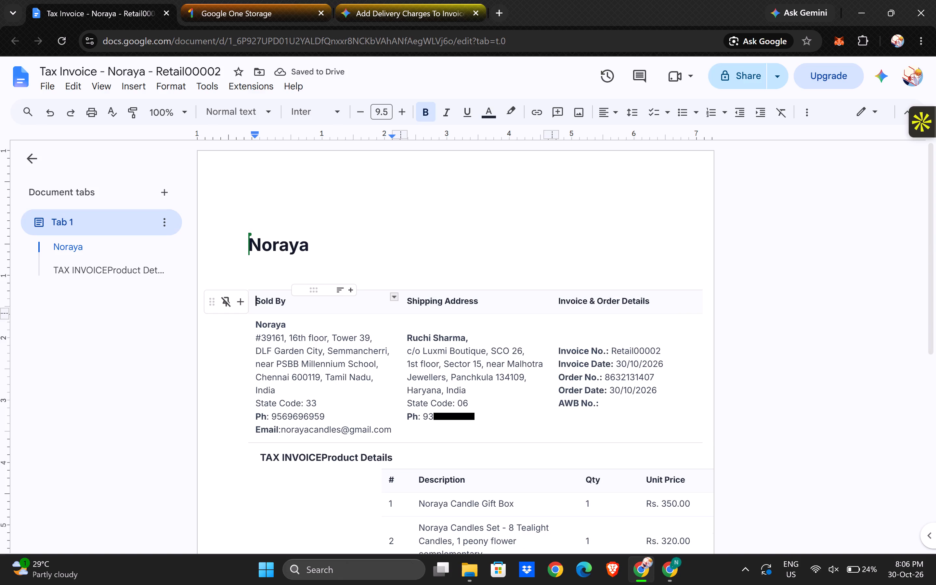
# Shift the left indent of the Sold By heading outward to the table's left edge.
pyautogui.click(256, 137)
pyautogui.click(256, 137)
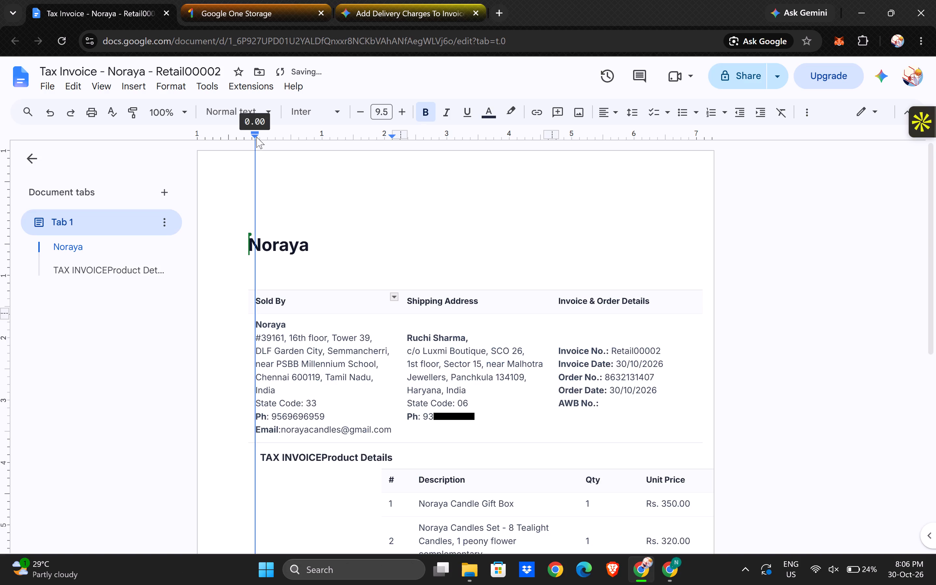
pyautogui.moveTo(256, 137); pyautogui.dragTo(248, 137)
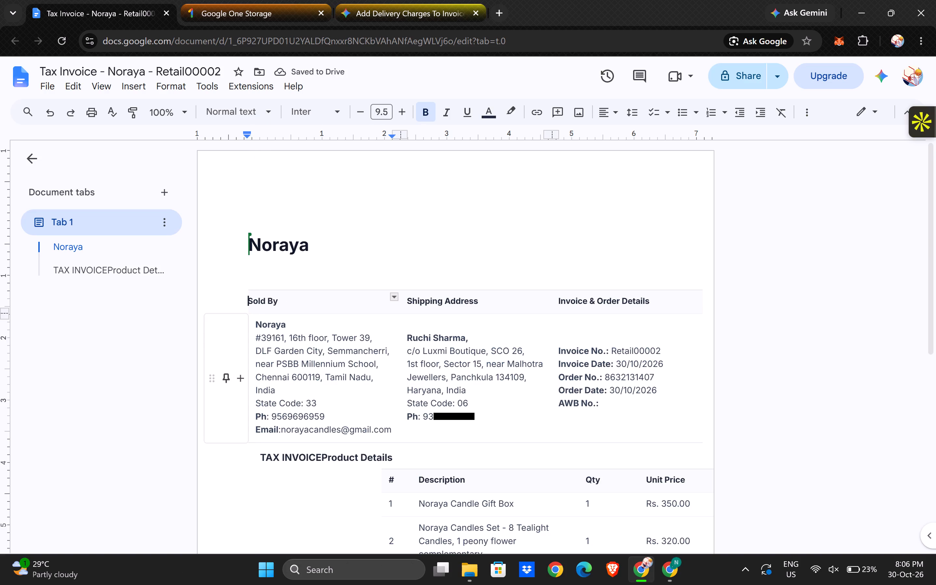
# Undo the Sold By indent, table move and Noraya title indent changes, keeping the empty page header removed.
pyautogui.hotkey('ctrl', 'z')
pyautogui.hotkey('ctrl', 'z')
pyautogui.hotkey('ctrl', 'z')
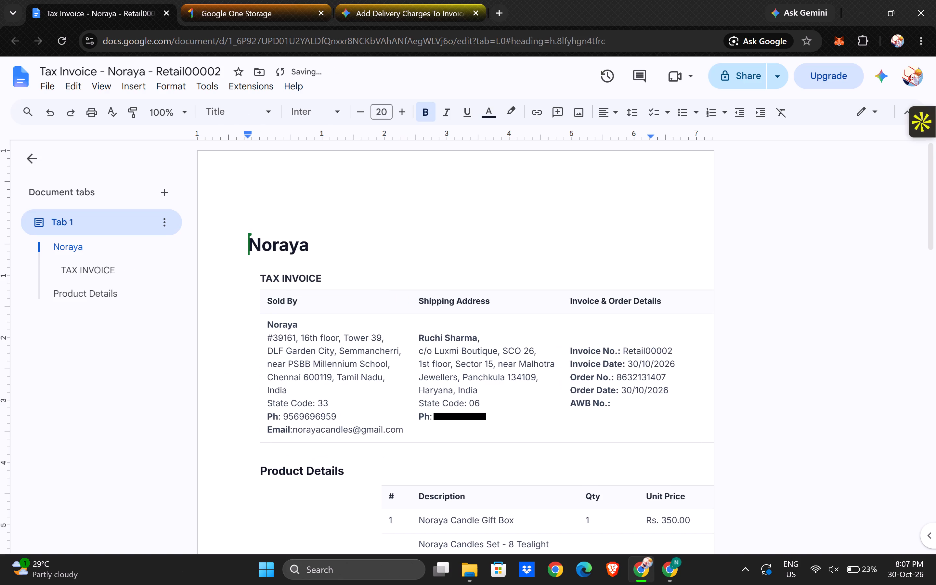
pyautogui.hotkey('ctrl', 'z')
pyautogui.hotkey('ctrl', 'z')
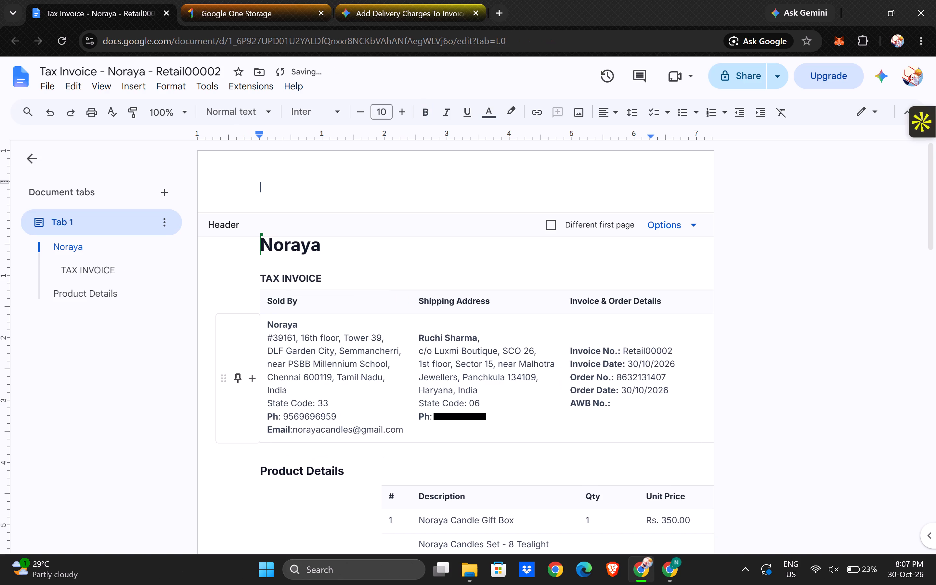
pyautogui.hotkey('ctrl', 'y')
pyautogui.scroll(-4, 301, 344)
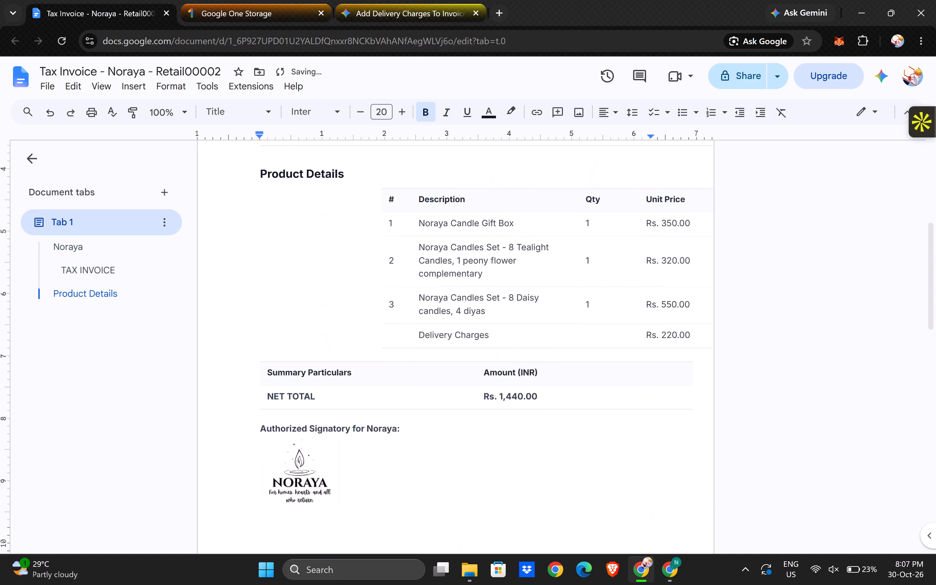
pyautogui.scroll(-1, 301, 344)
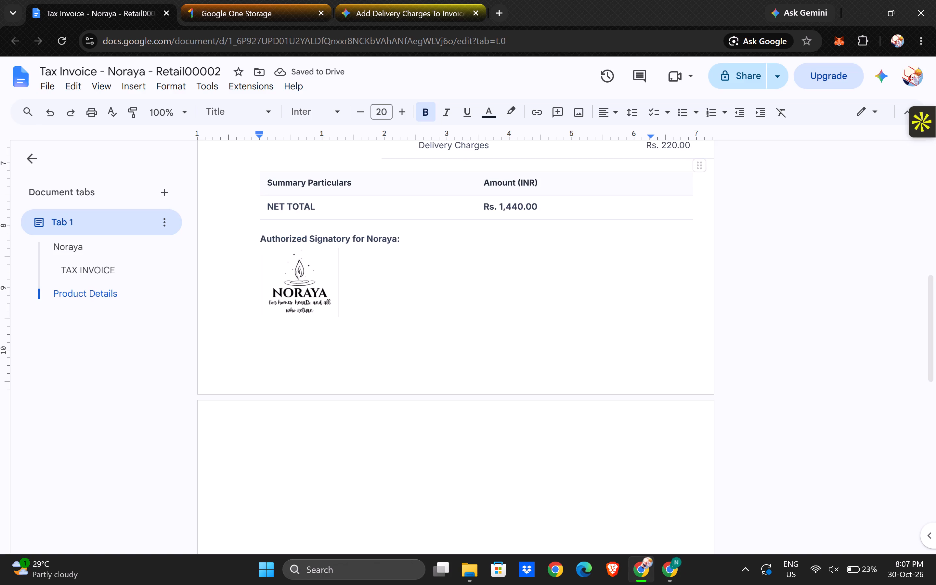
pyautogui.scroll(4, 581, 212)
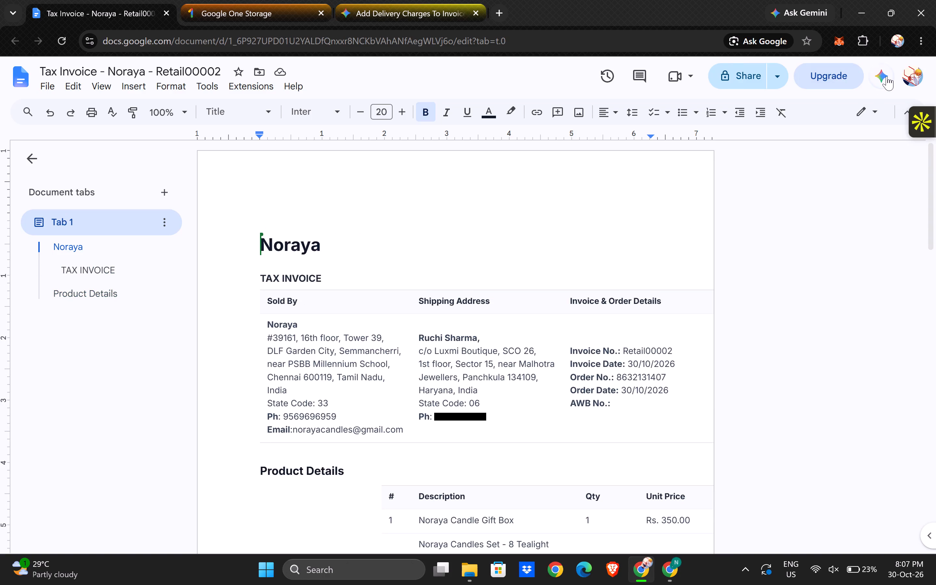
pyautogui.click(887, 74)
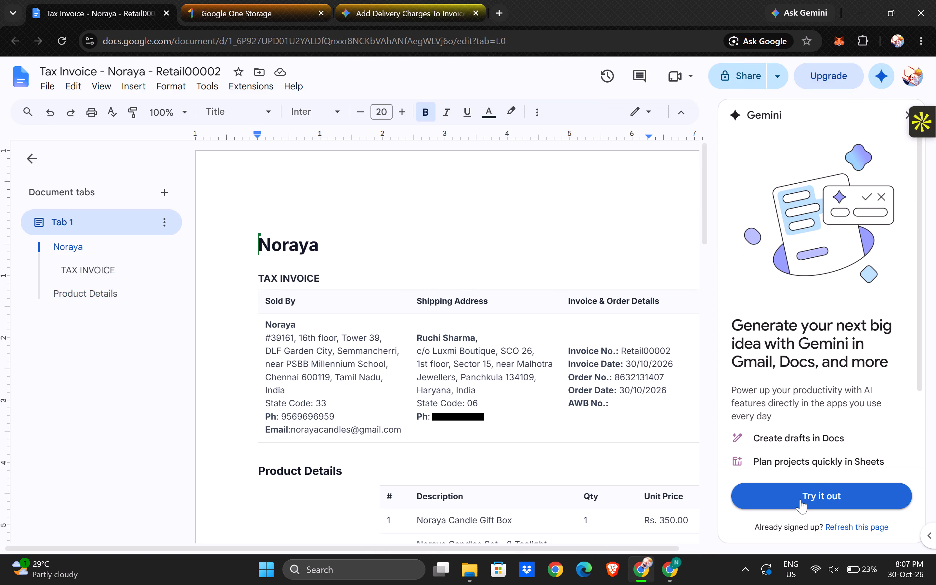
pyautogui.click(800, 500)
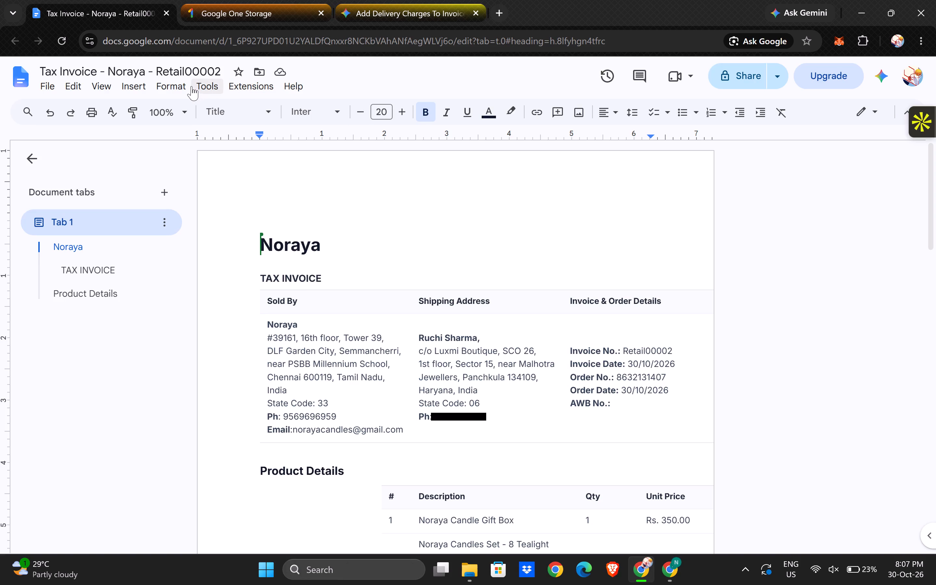
# Open the download format choices for the Noraya tax invoice document.
pyautogui.click(102, 88)
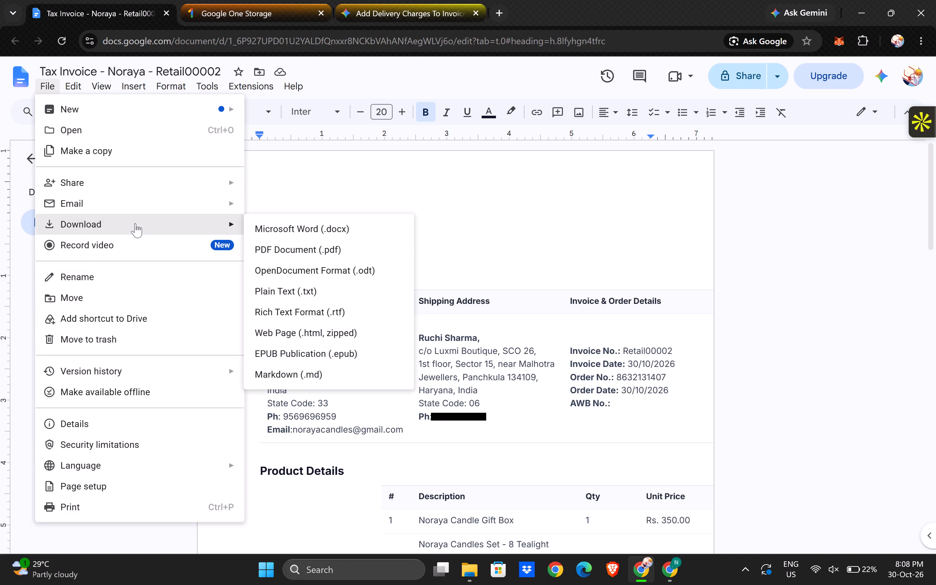
pyautogui.click(117, 501)
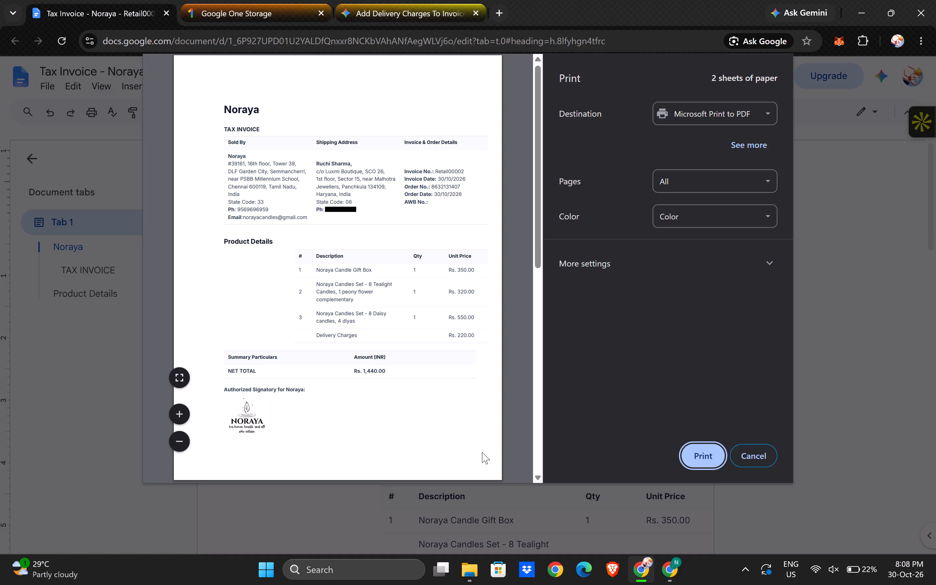
pyautogui.click(519, 441)
pyautogui.press('shift+super+s')
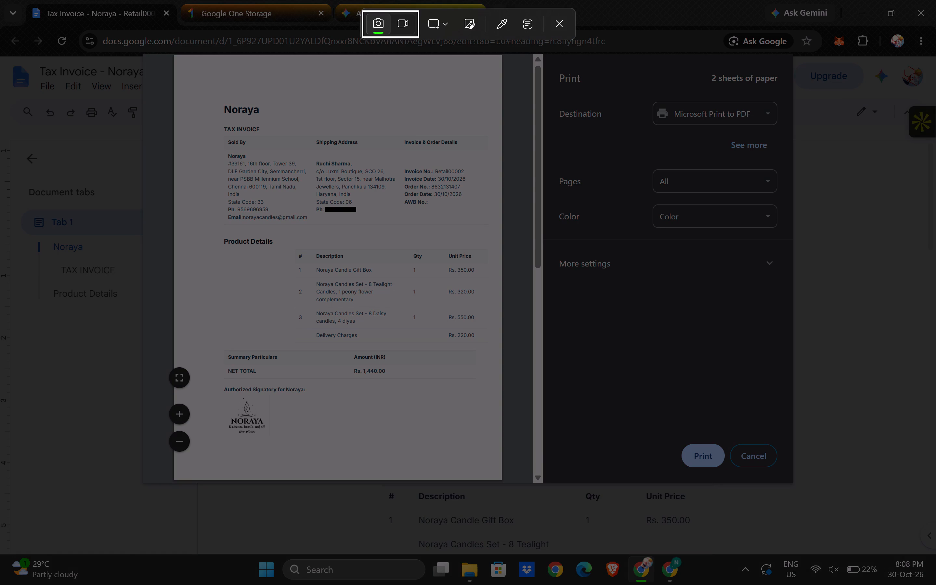
pyautogui.moveTo(502, 481); pyautogui.dragTo(489, 463)
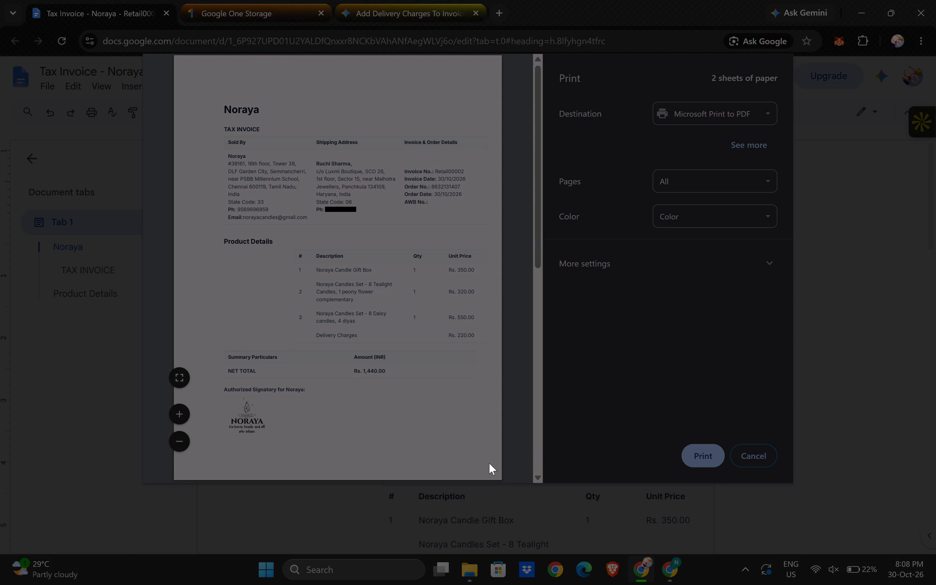
pyautogui.moveTo(489, 463); pyautogui.dragTo(187, 92)
pyautogui.scroll(-1, 227, 135)
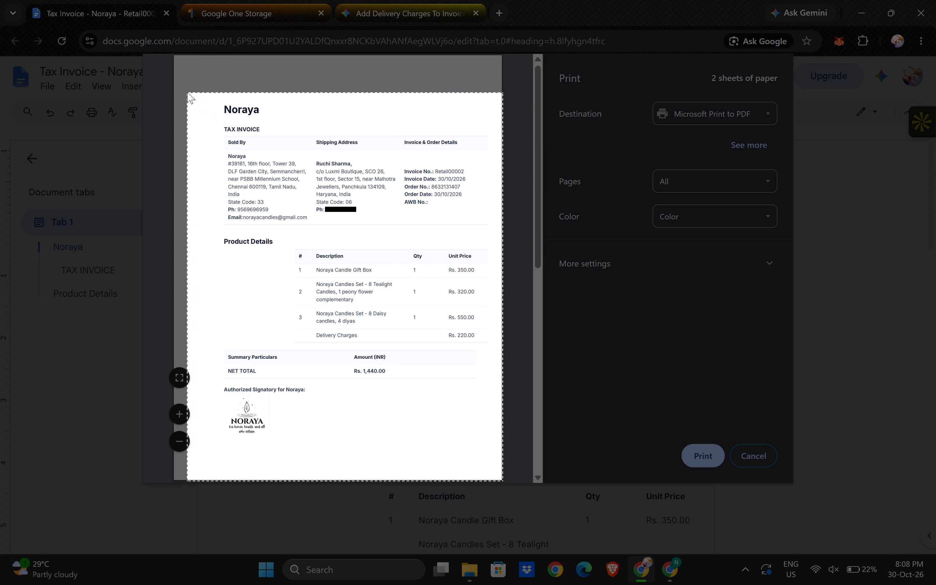
pyautogui.scroll(-1, 187, 92)
pyautogui.moveTo(187, 92); pyautogui.dragTo(170, 45)
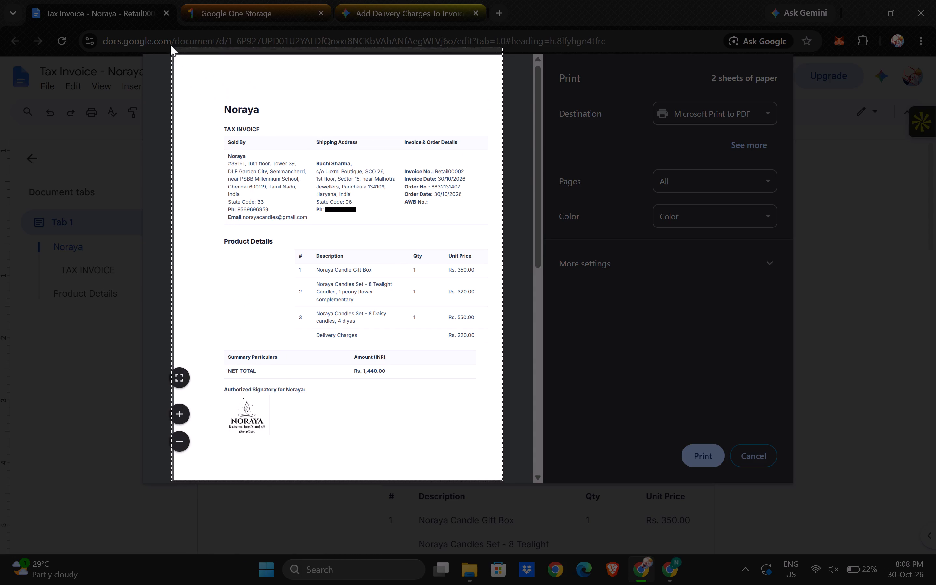
pyautogui.moveTo(170, 45); pyautogui.dragTo(171, 54)
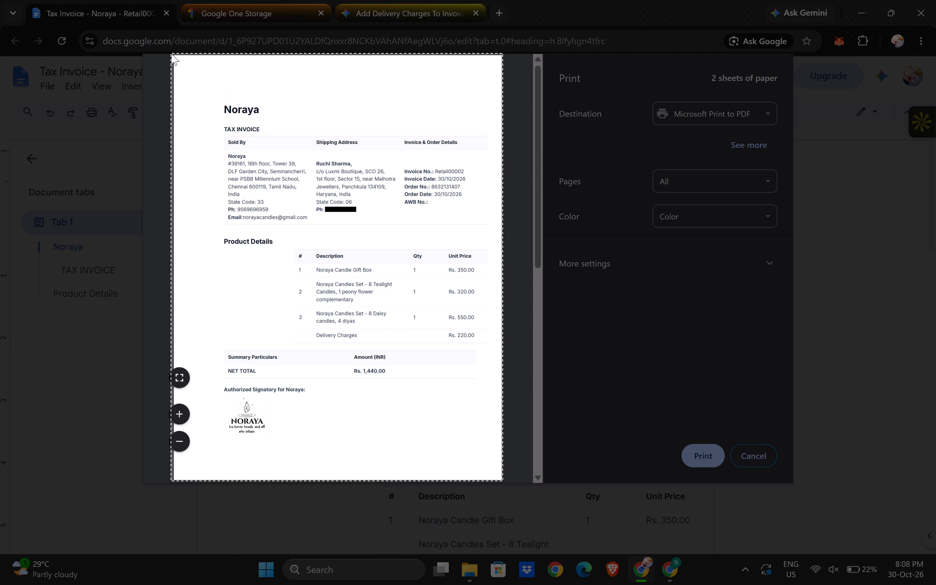
pyautogui.moveTo(171, 54); pyautogui.dragTo(174, 53)
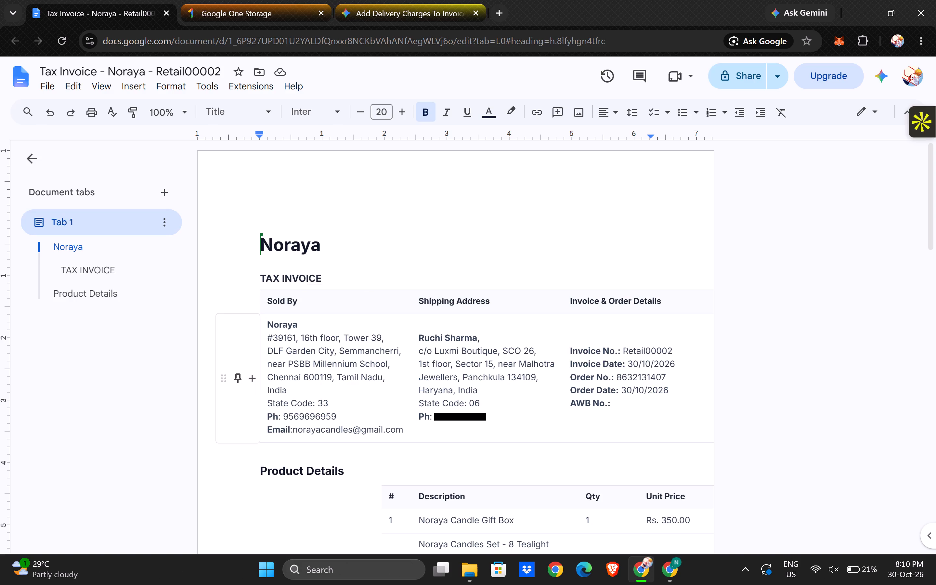
# Narrow the Invoice & Order Details column so the address table ends inside the page's edge.
pyautogui.click(293, 305)
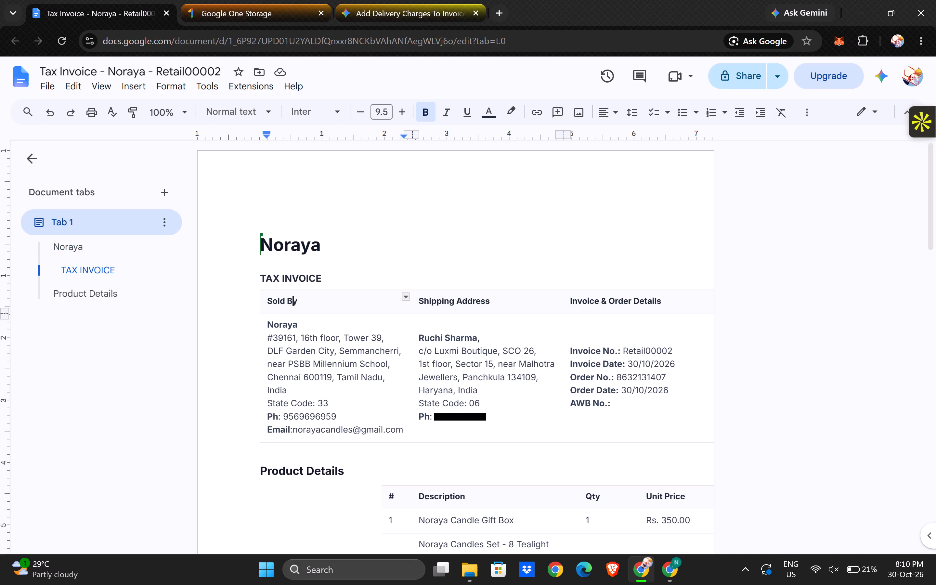
pyautogui.click(269, 358)
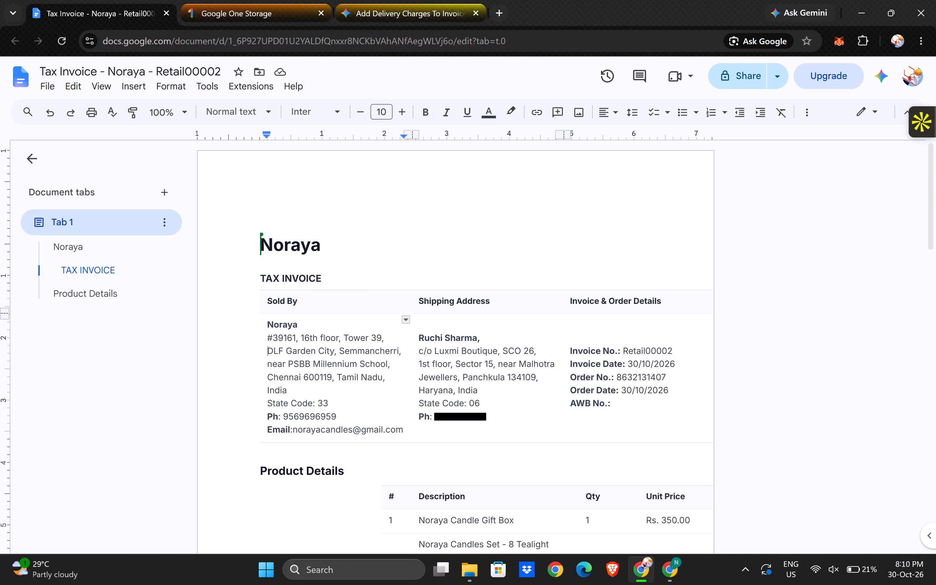
pyautogui.click(209, 368)
pyautogui.click(691, 303)
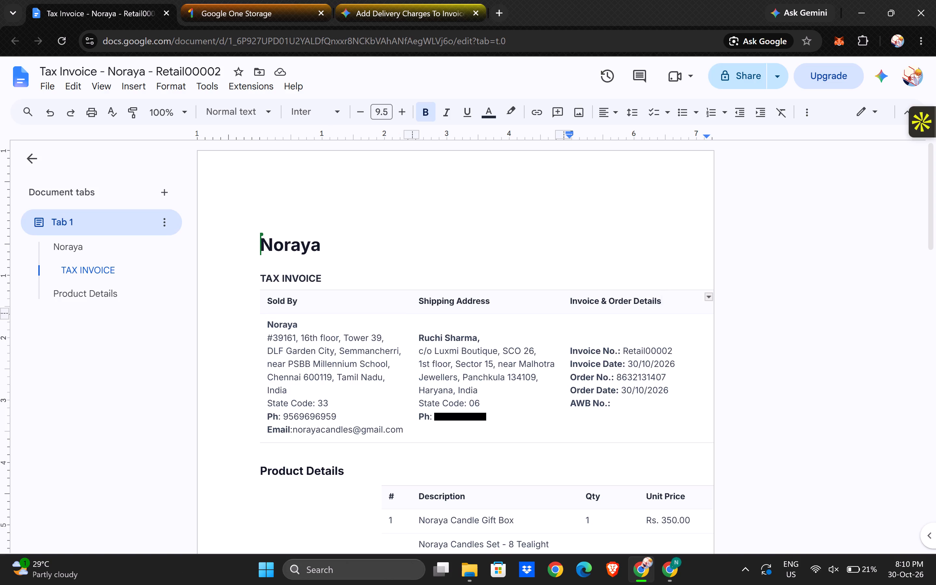
pyautogui.hscroll(-2, 658, 368)
pyautogui.hscroll(-2, 700, 331)
pyautogui.moveTo(715, 303); pyautogui.dragTo(693, 304)
pyautogui.moveTo(693, 304); pyautogui.dragTo(680, 301)
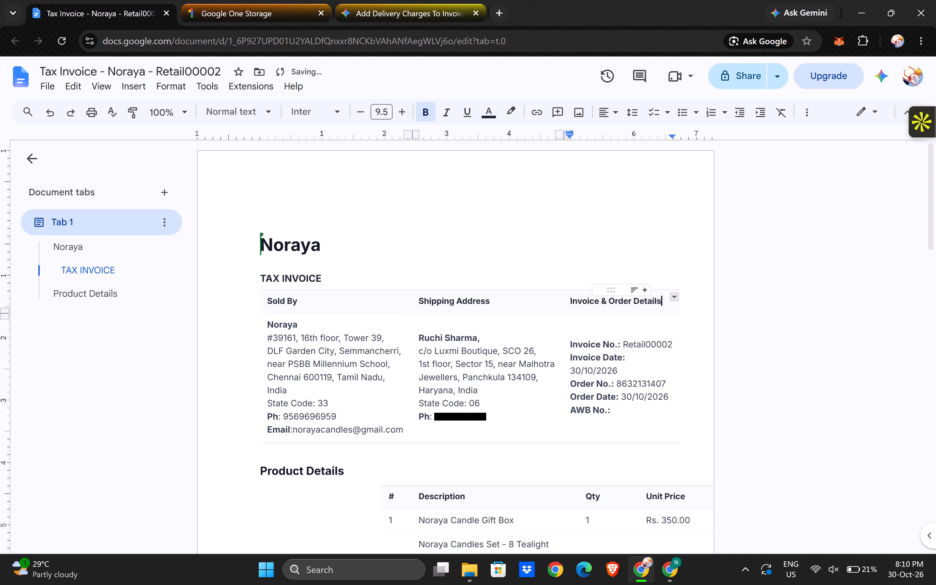
# Widen the Invoice & Order Details column slightly so the Invoice Date value fits on its label's line.
pyautogui.click(573, 368)
pyautogui.press('BackSpace')
pyautogui.press('space')
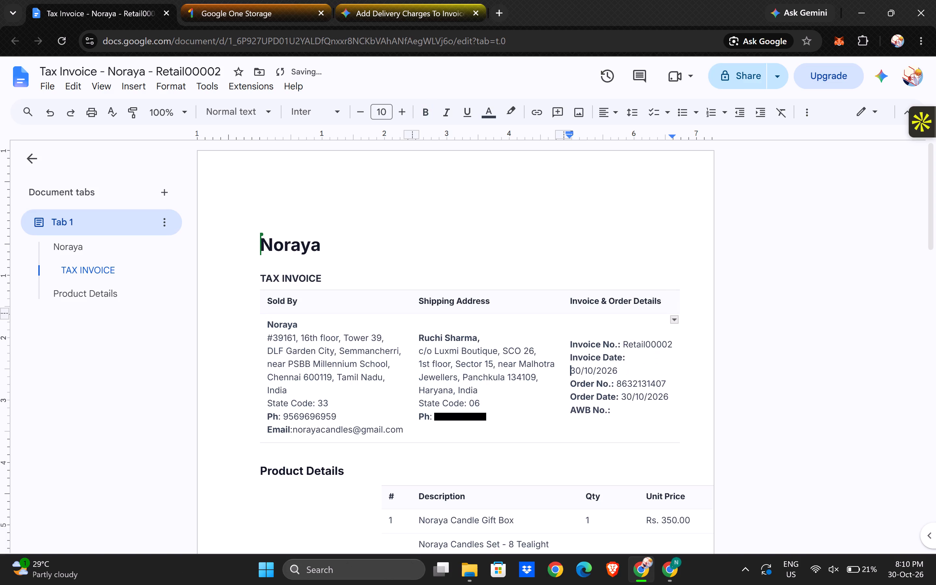
pyautogui.moveTo(681, 358); pyautogui.dragTo(682, 358)
pyautogui.moveTo(682, 358); pyautogui.dragTo(684, 358)
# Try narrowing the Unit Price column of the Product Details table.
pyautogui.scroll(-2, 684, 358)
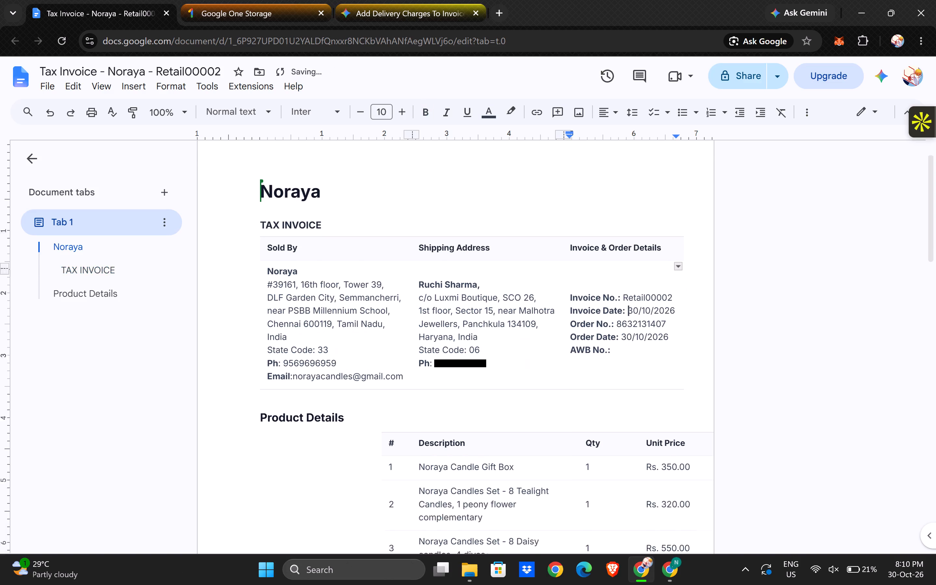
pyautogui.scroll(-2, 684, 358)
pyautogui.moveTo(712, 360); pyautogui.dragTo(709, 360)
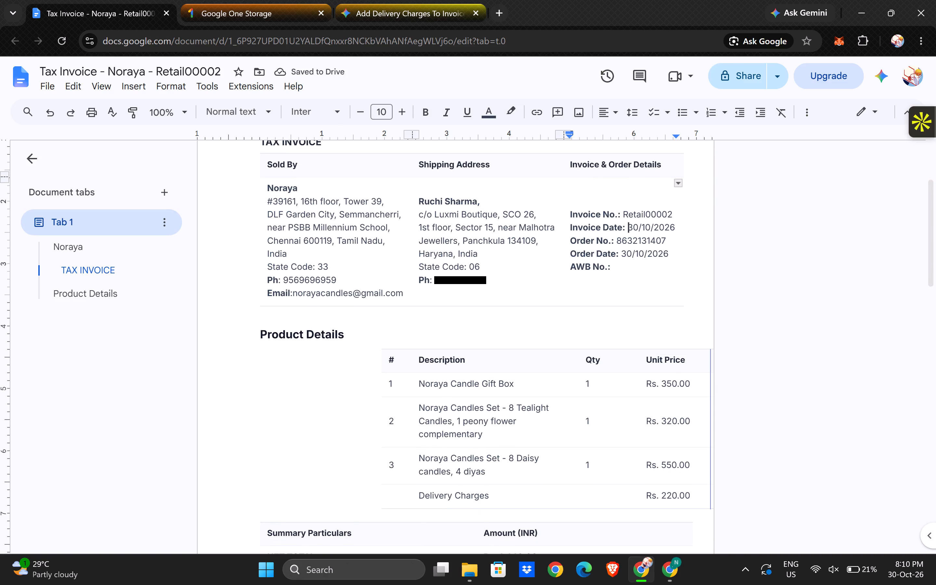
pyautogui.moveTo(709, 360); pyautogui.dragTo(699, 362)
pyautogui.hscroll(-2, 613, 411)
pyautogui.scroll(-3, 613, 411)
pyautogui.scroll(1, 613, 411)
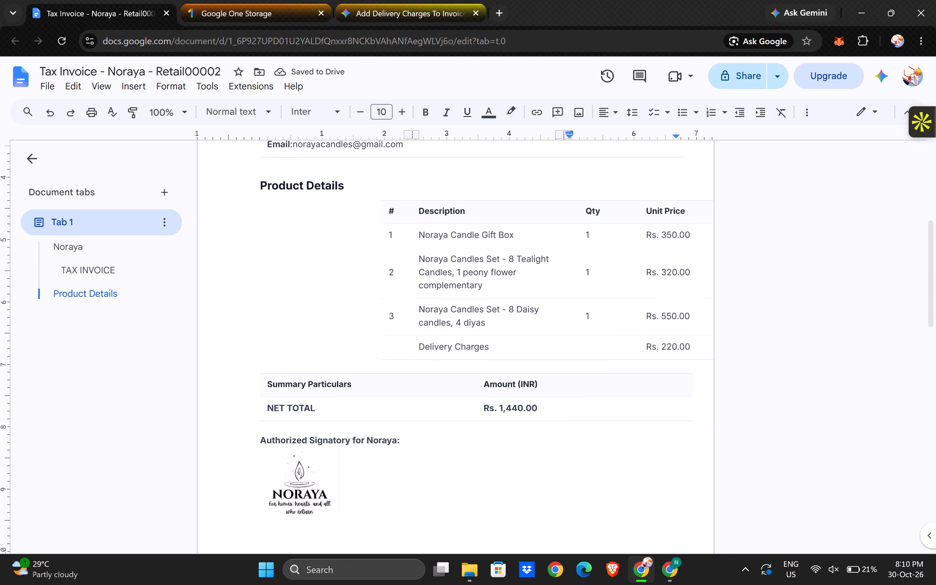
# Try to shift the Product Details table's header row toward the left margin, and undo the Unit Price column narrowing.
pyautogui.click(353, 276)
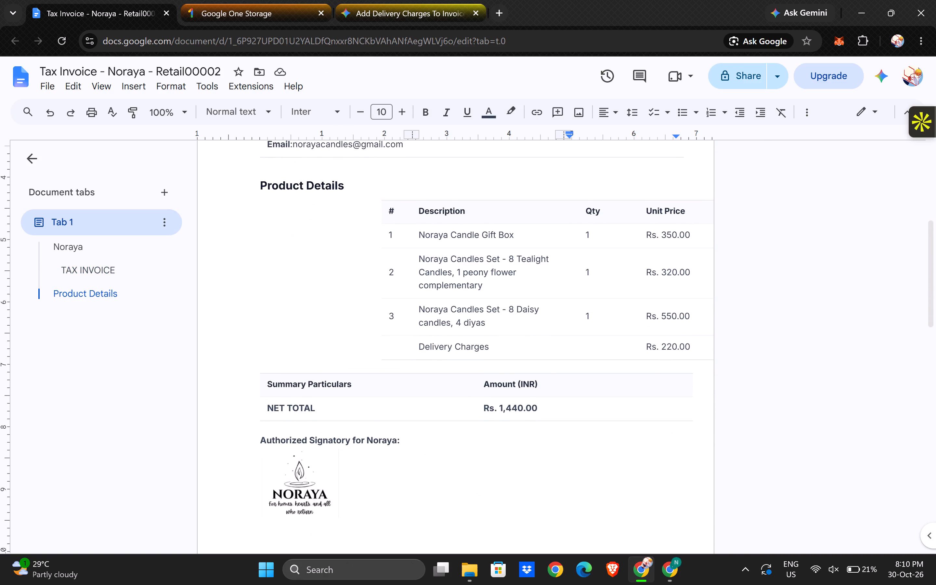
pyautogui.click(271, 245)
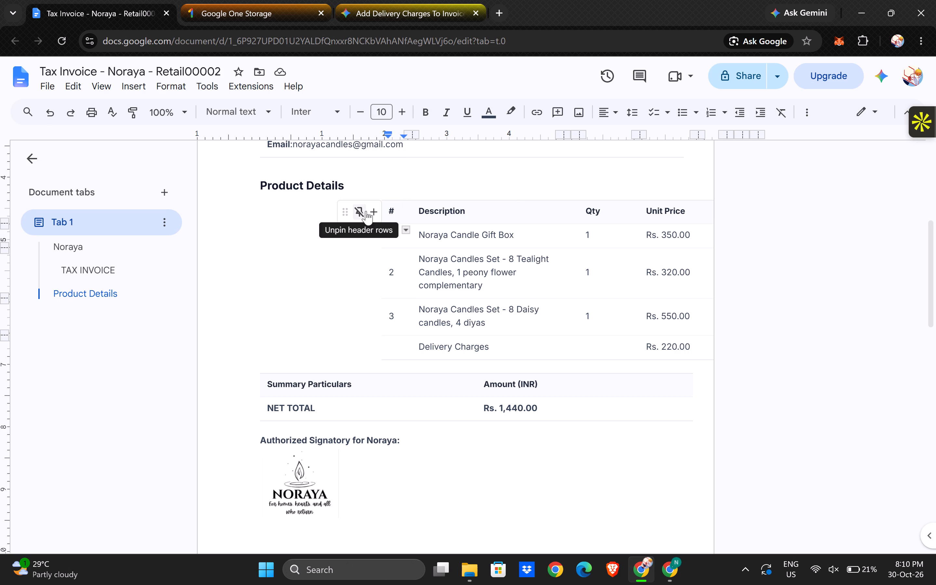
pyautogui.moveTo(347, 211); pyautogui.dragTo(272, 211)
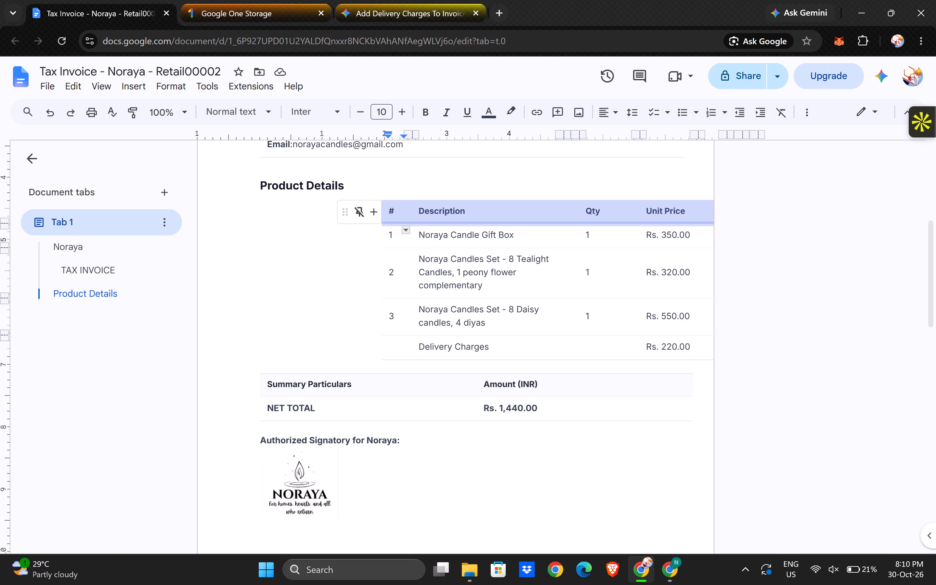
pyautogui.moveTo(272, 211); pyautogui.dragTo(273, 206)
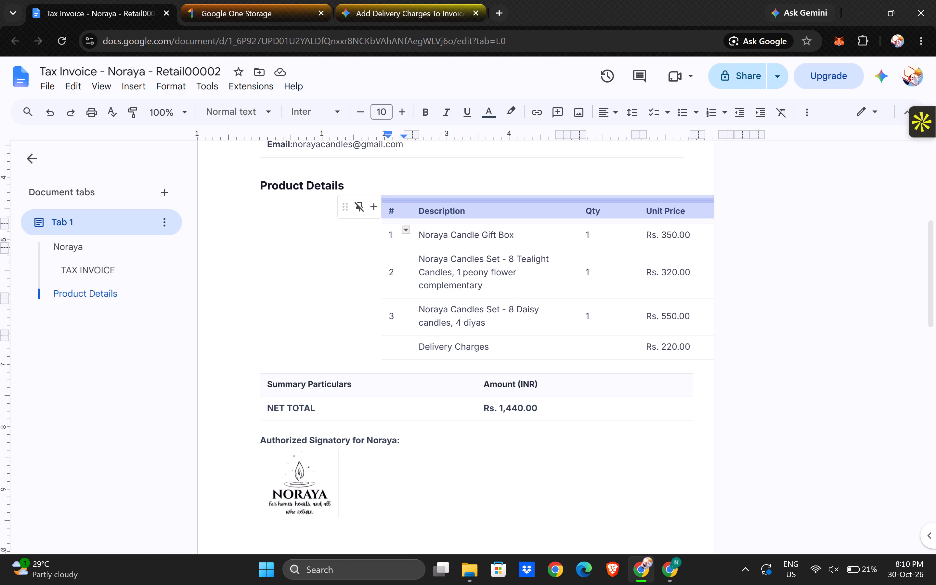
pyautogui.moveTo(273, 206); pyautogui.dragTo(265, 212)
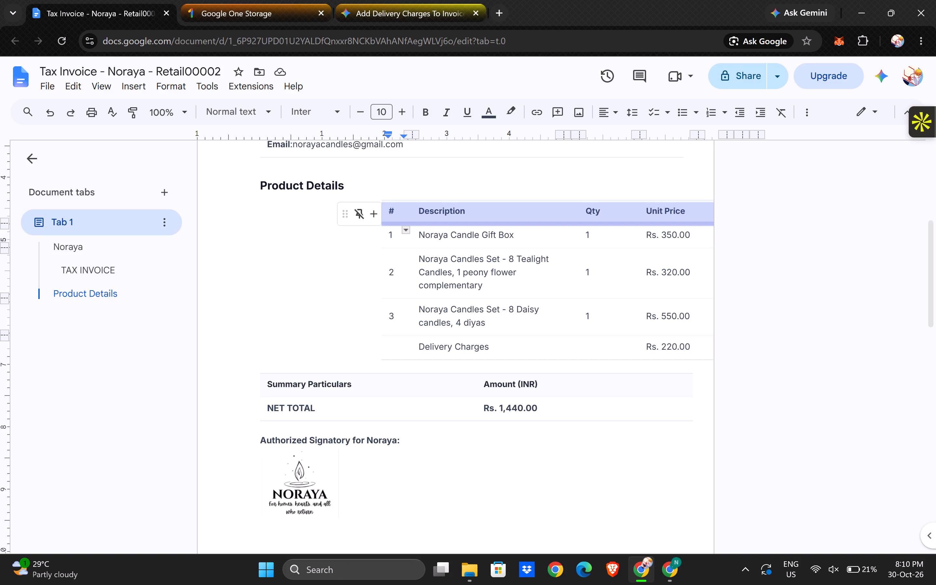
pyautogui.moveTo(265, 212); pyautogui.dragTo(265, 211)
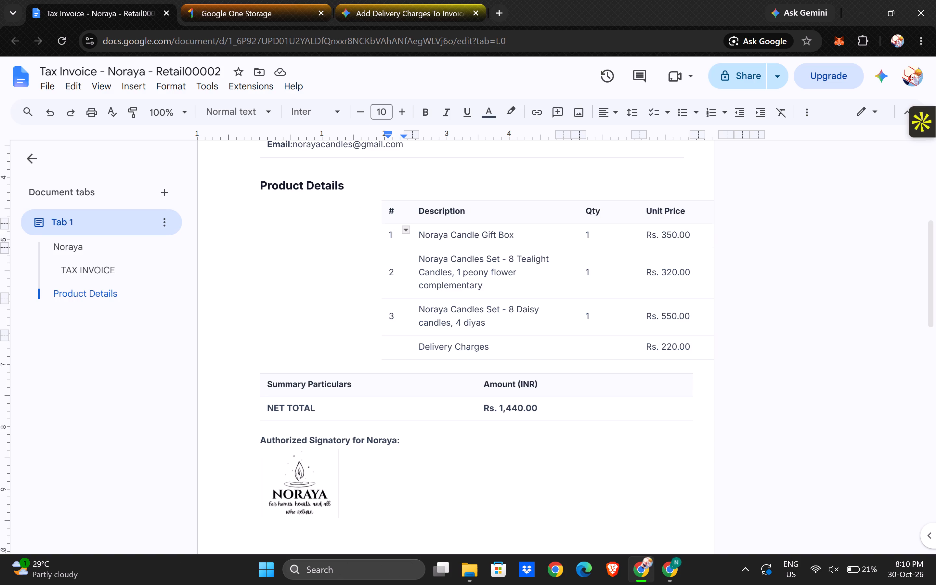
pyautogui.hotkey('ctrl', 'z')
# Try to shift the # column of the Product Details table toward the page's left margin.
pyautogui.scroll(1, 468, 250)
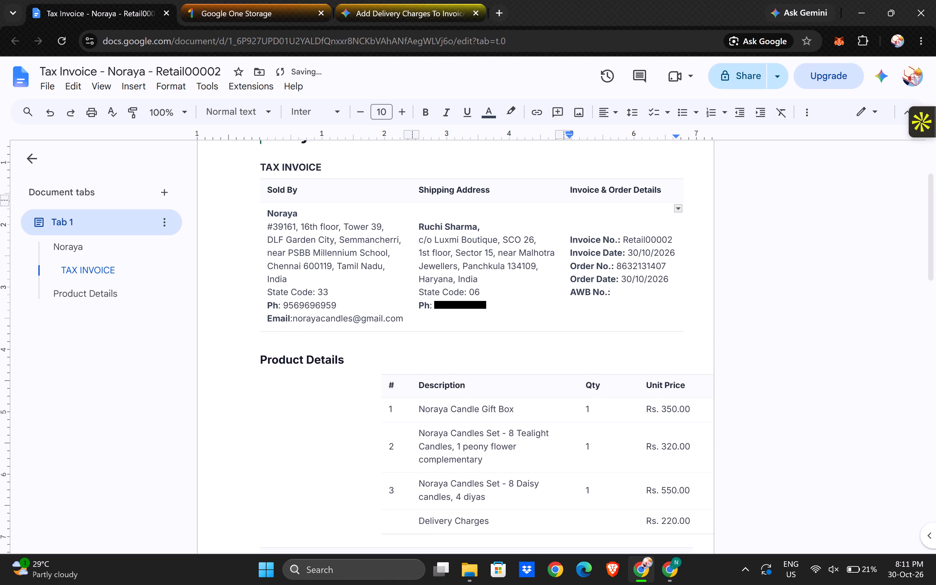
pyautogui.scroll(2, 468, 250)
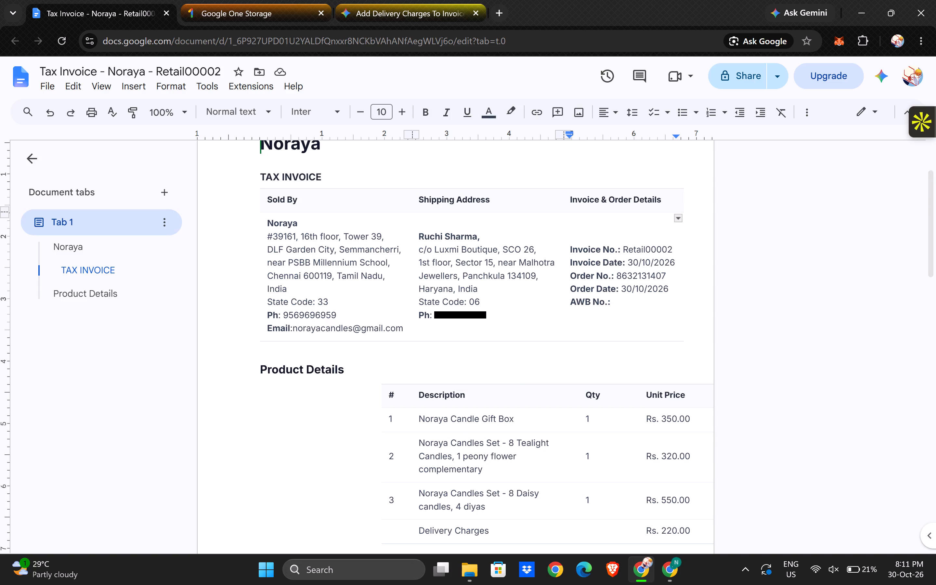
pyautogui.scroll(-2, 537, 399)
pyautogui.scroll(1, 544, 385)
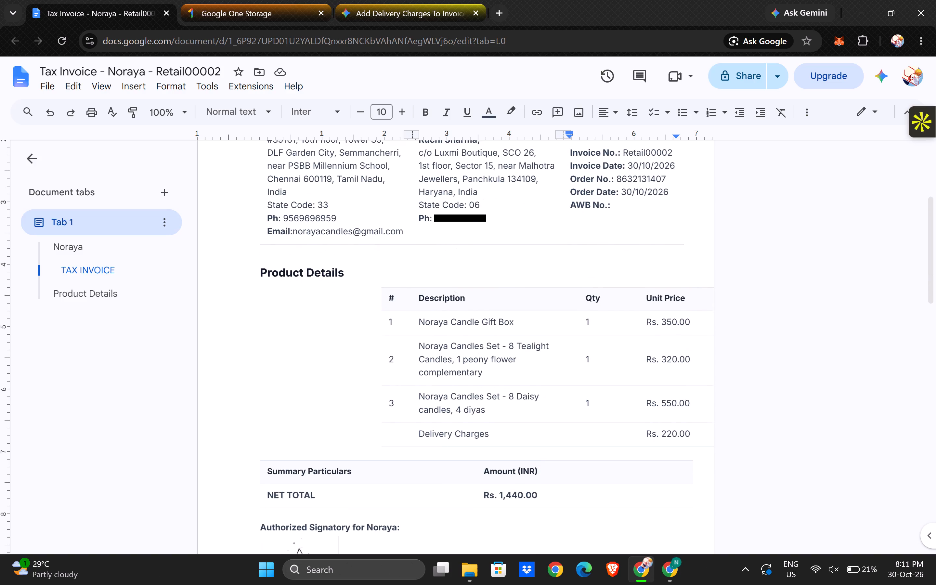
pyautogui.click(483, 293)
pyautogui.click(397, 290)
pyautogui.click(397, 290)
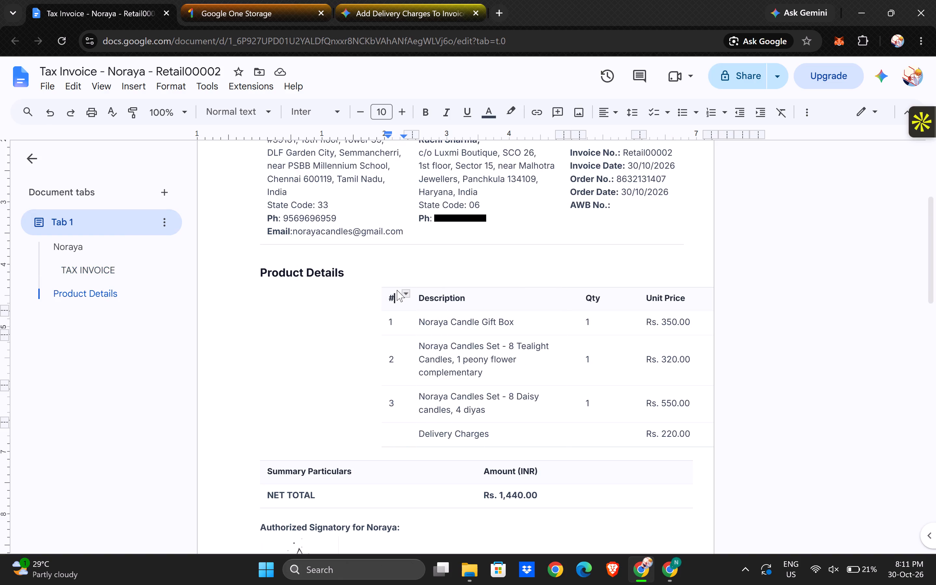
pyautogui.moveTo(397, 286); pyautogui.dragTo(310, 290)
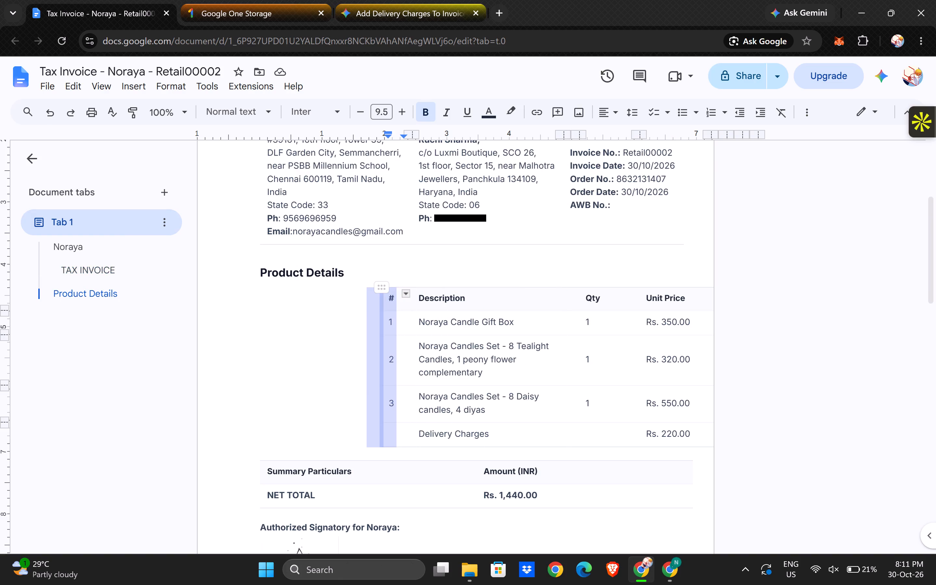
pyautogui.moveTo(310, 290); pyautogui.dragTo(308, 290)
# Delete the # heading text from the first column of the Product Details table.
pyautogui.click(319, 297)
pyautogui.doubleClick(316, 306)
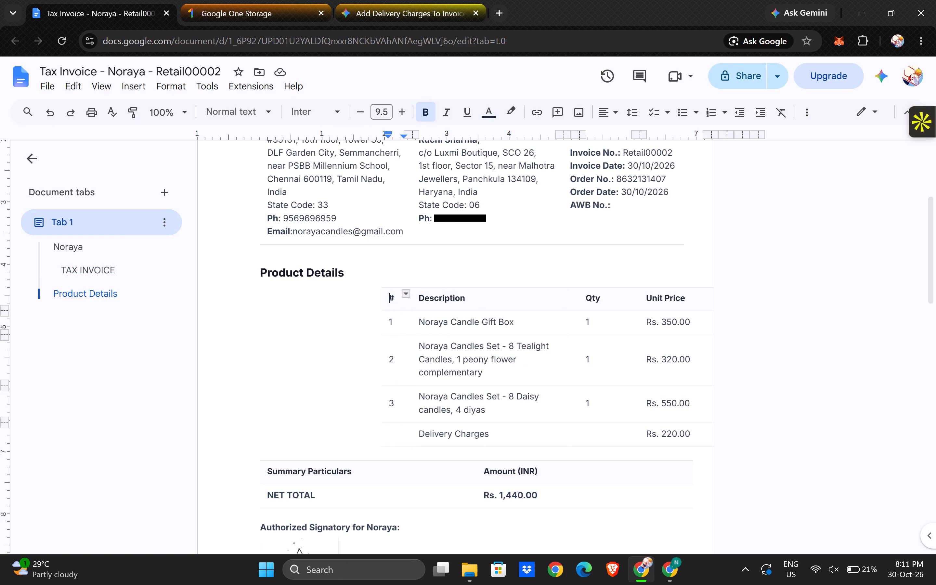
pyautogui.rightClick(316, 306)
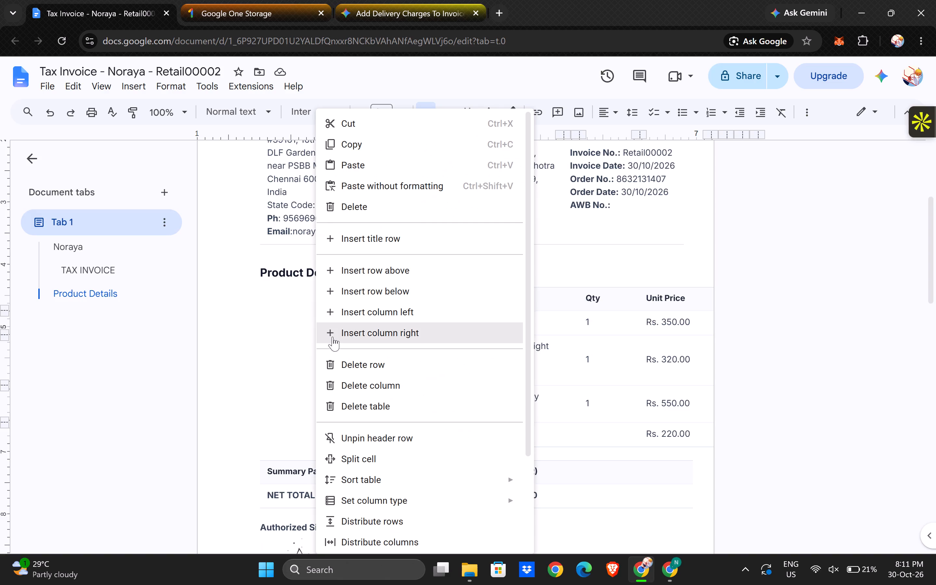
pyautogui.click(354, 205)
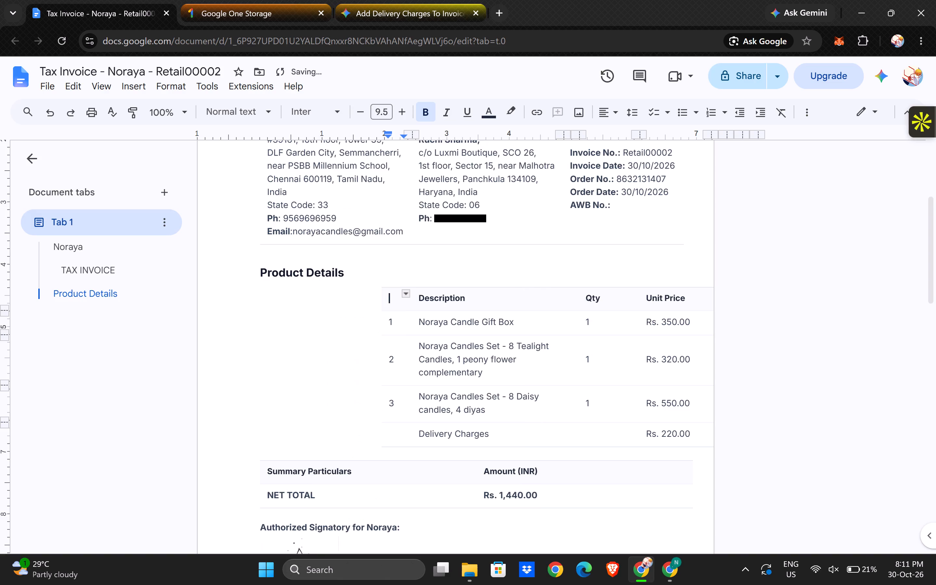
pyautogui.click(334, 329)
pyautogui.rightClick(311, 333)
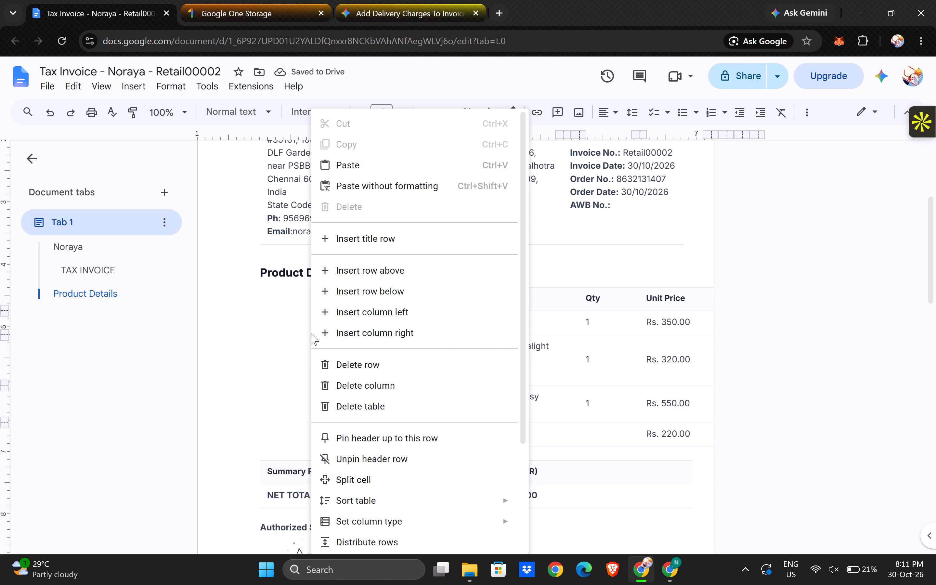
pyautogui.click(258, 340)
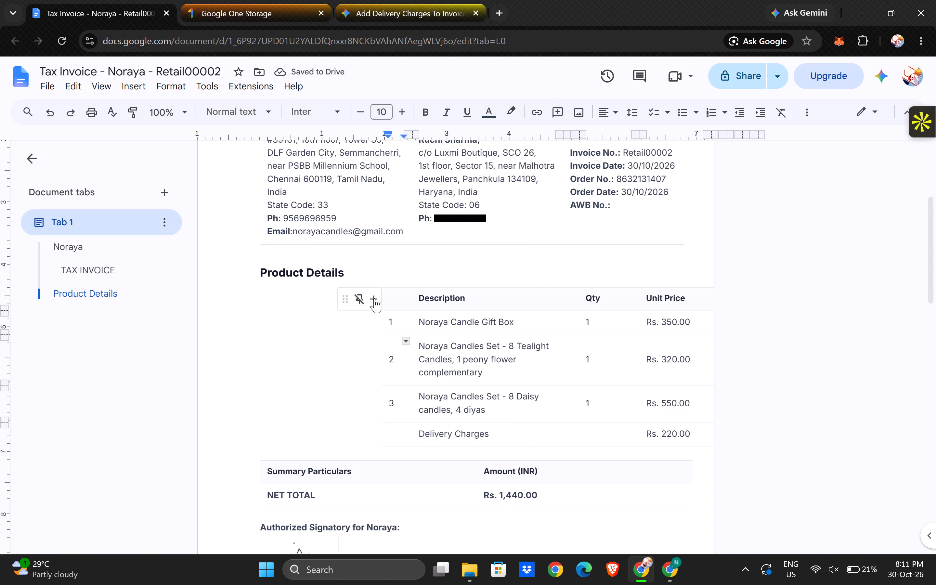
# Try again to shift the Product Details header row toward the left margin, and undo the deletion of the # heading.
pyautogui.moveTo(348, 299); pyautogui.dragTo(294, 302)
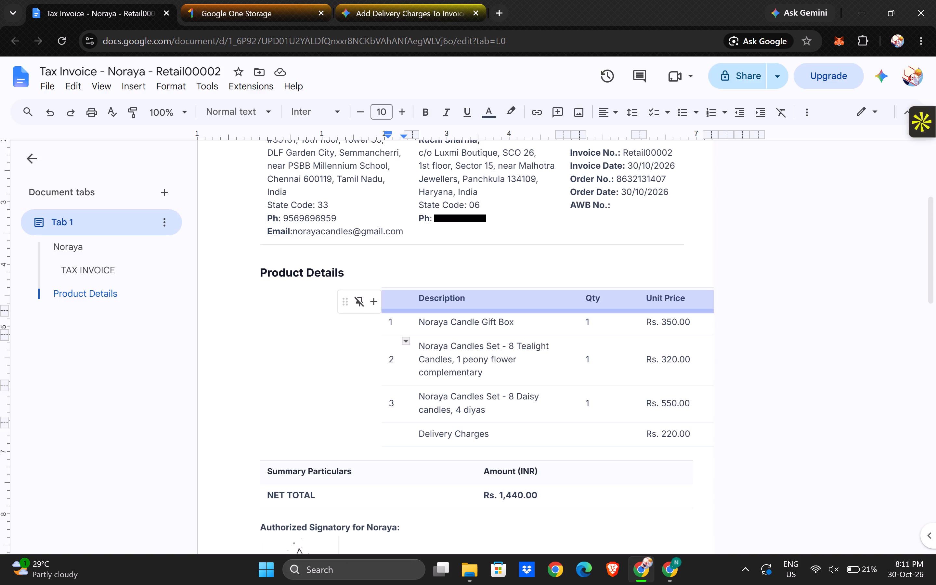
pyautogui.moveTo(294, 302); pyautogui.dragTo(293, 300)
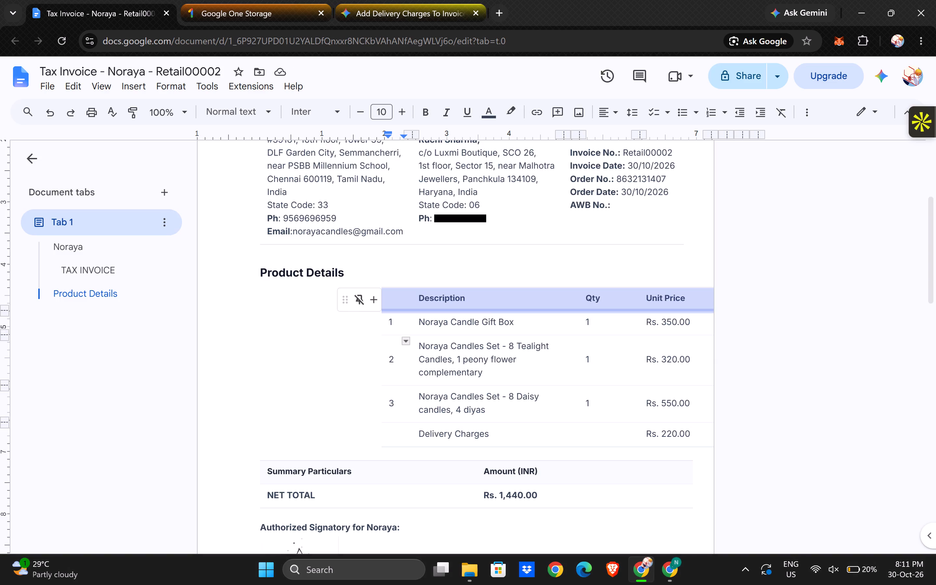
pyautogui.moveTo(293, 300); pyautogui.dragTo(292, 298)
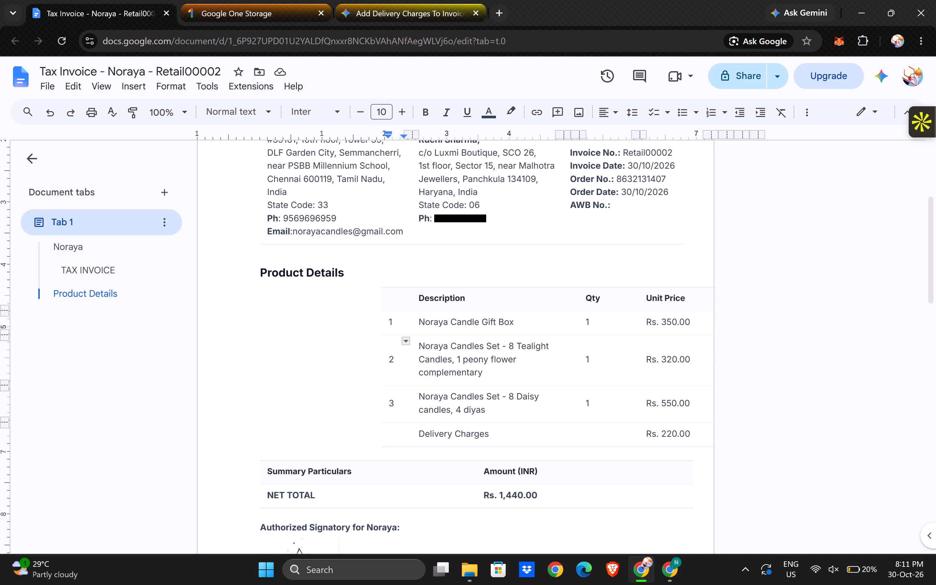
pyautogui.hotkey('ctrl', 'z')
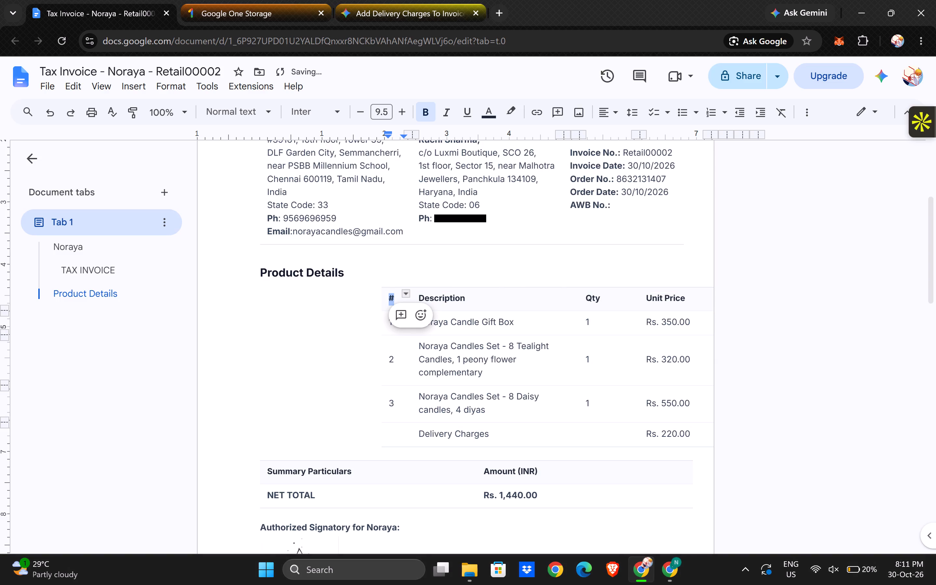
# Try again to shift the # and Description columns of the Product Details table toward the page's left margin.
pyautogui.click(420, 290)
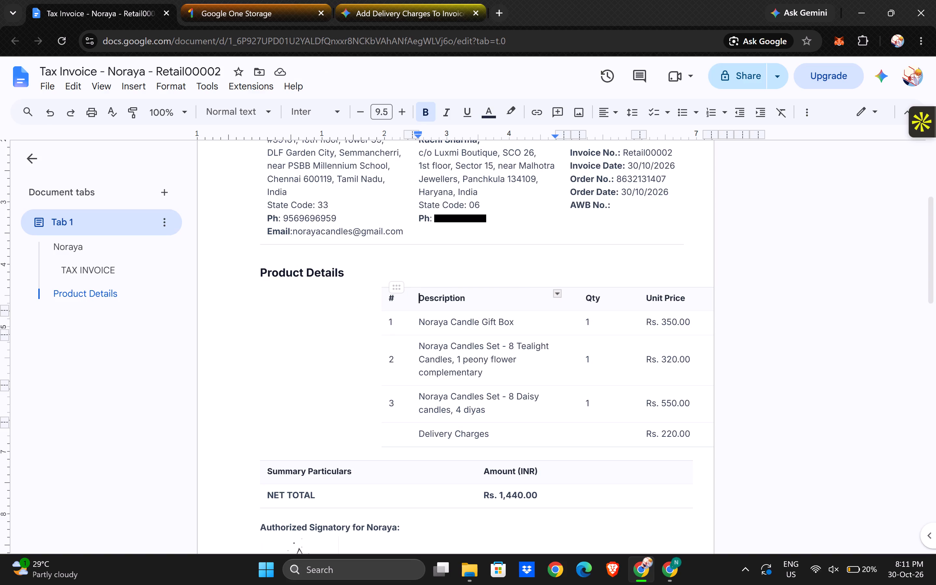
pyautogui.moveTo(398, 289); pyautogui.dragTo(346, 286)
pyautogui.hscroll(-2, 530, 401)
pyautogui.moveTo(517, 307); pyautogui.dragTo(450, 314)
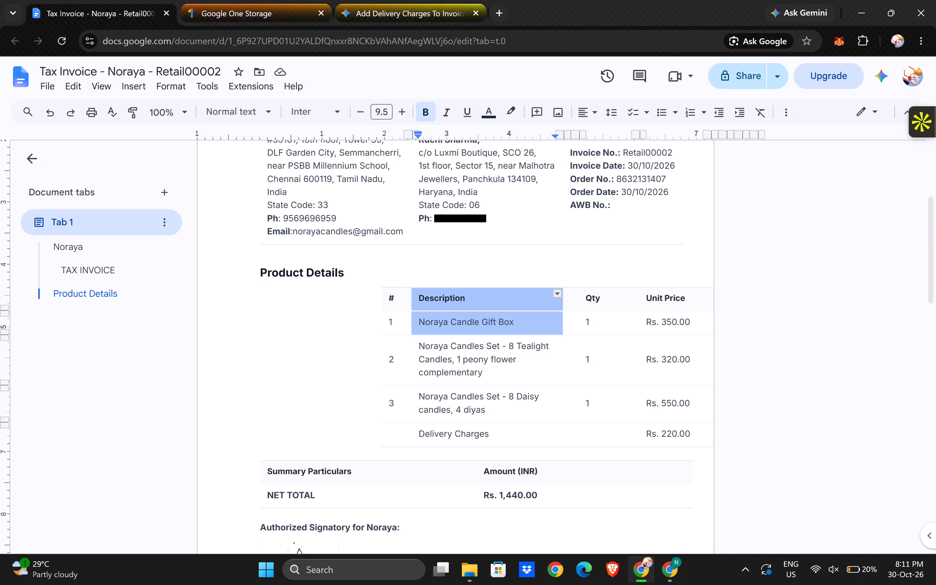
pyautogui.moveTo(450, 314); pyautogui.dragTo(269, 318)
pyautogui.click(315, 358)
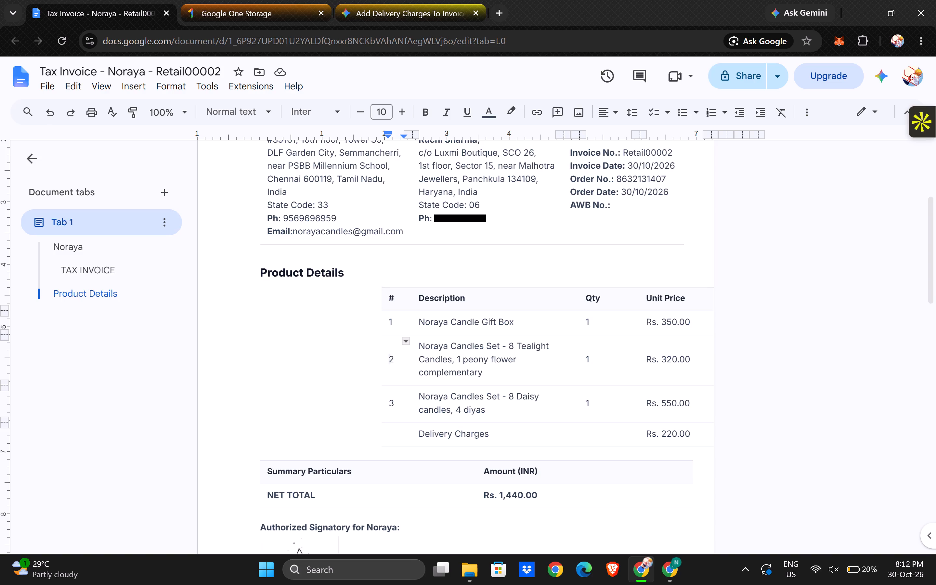
# Extend the Product Details table's left edge to the page margin, lining it up with the Product Details heading.
pyautogui.scroll(-3, 327, 418)
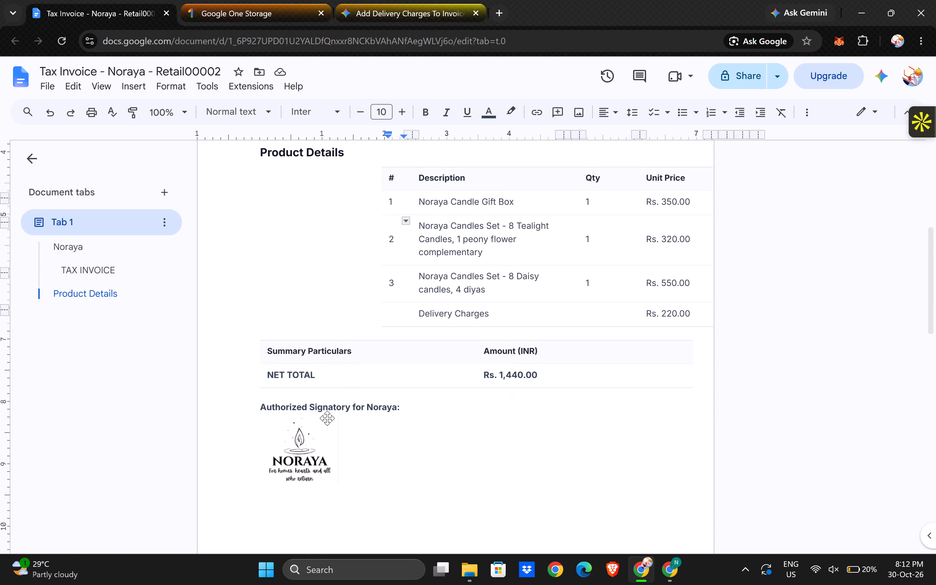
pyautogui.scroll(-1, 327, 418)
pyautogui.scroll(2, 402, 403)
pyautogui.hscroll(-1, 402, 403)
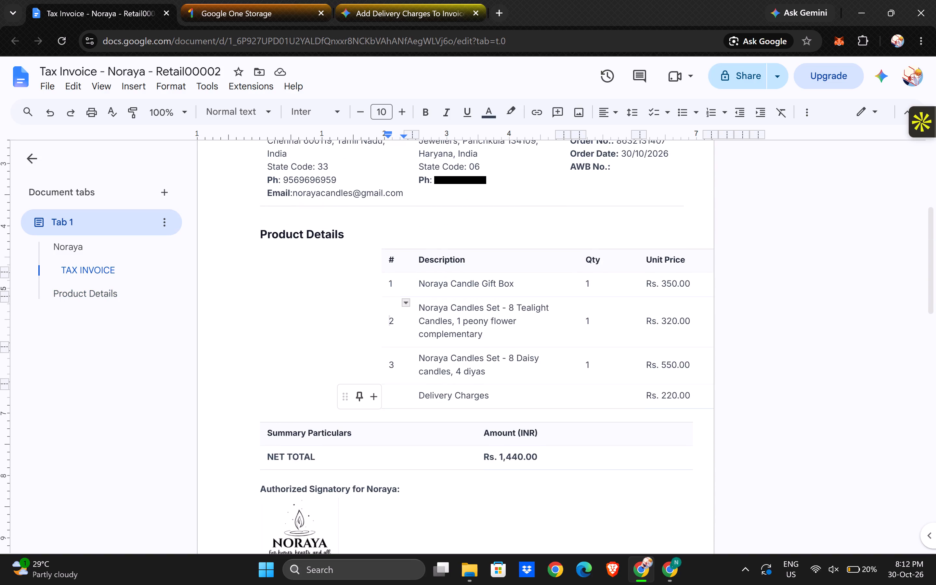
pyautogui.hscroll(-1, 402, 403)
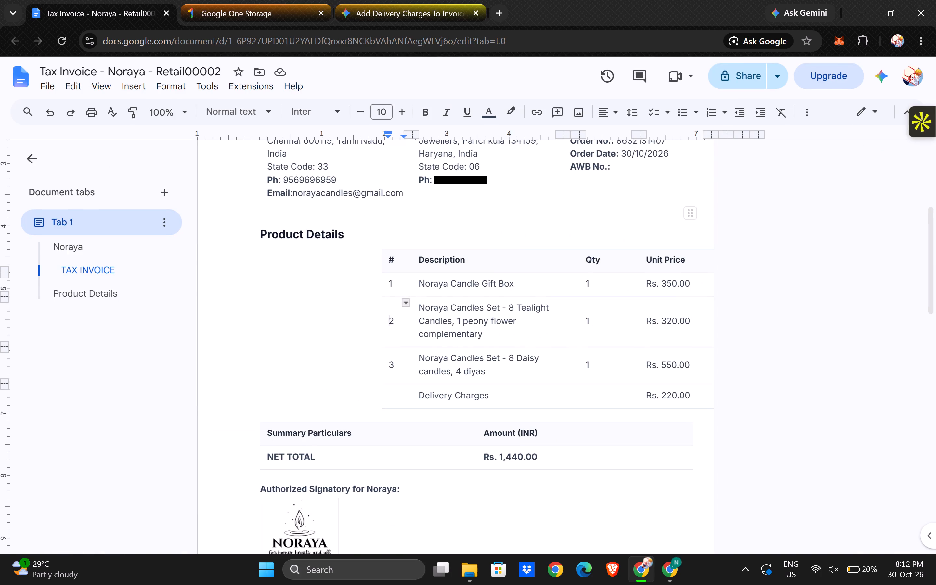
pyautogui.scroll(5, 698, 169)
pyautogui.scroll(-3, 680, 352)
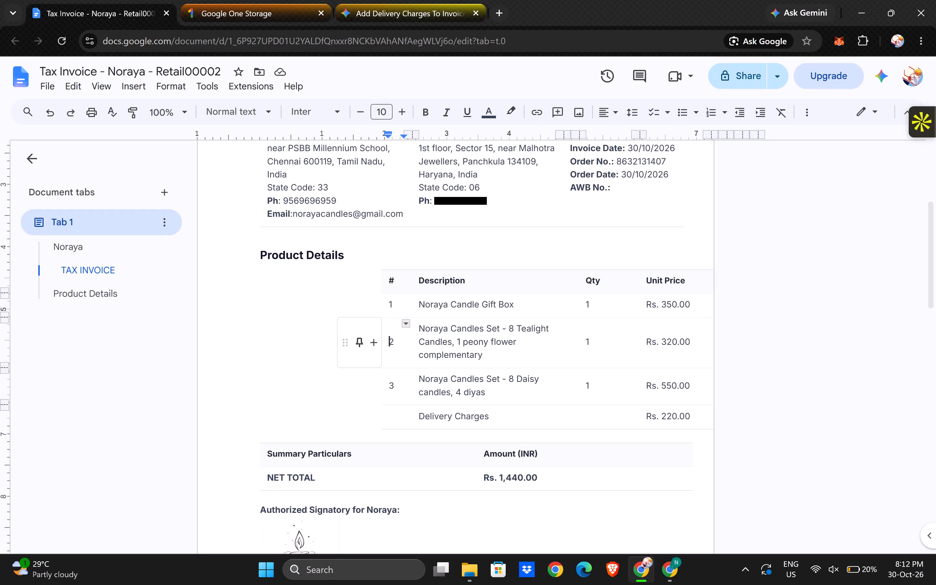
pyautogui.moveTo(344, 350); pyautogui.dragTo(326, 382)
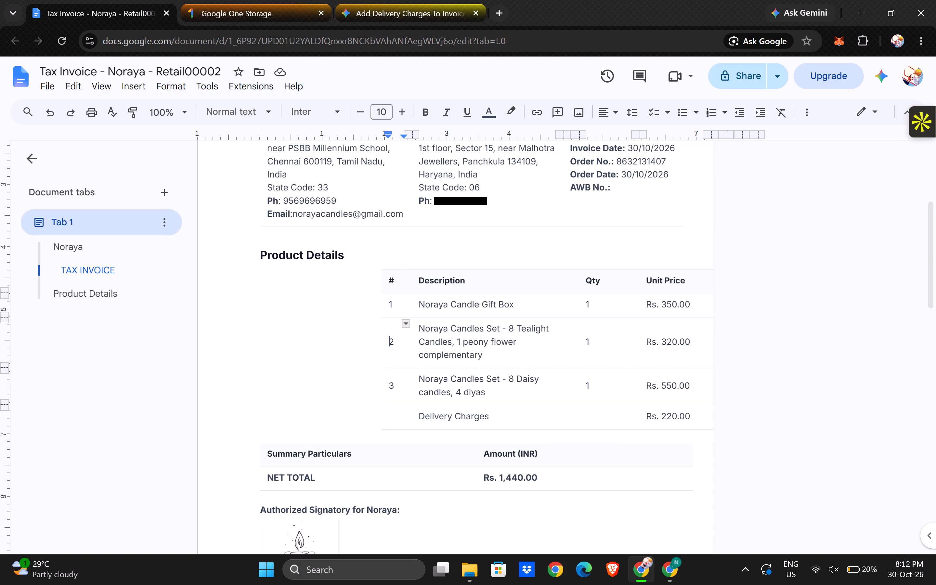
pyautogui.moveTo(383, 326); pyautogui.dragTo(262, 320)
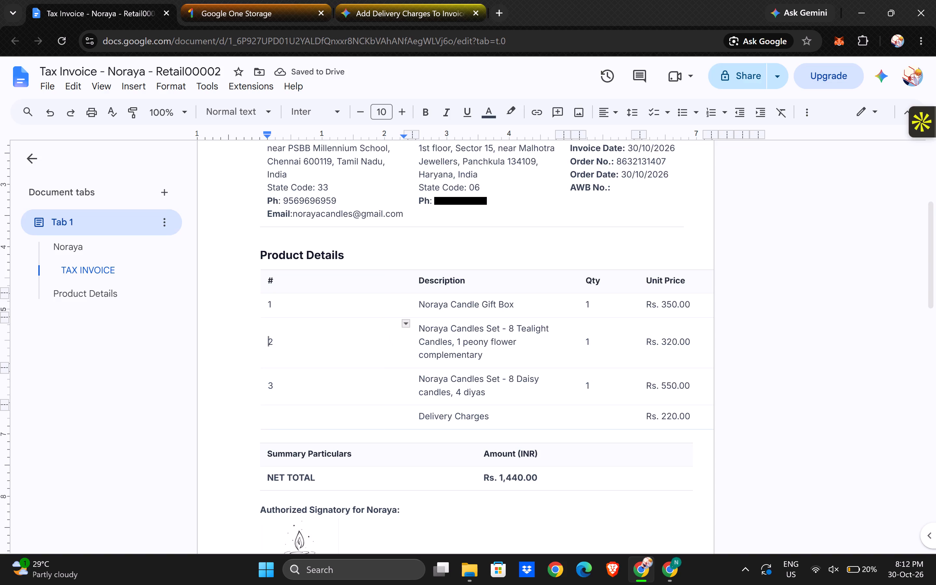
# Narrow the # column and the Description column of the Product Details table.
pyautogui.moveTo(411, 347); pyautogui.dragTo(305, 339)
pyautogui.moveTo(305, 339); pyautogui.dragTo(301, 339)
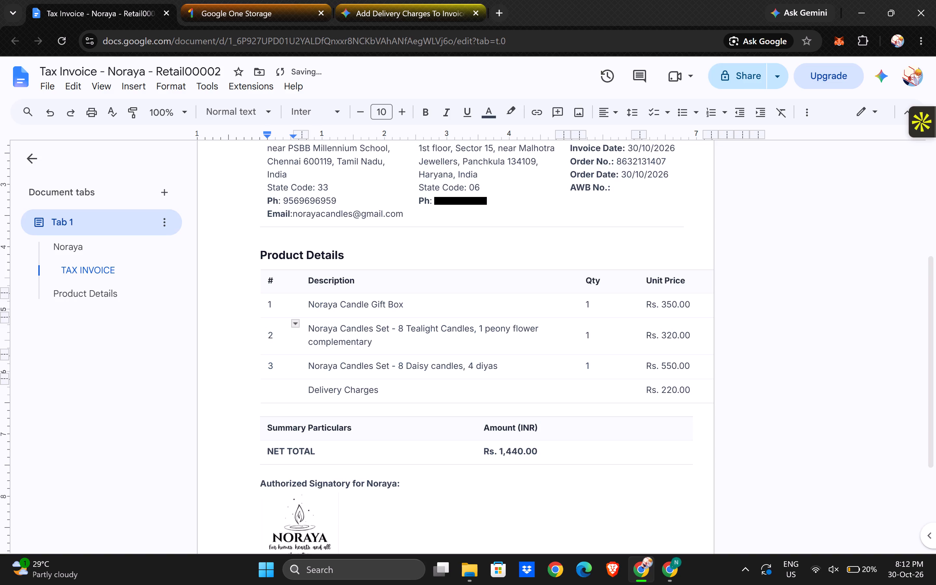
pyautogui.moveTo(564, 345); pyautogui.dragTo(532, 351)
pyautogui.moveTo(532, 351); pyautogui.dragTo(510, 355)
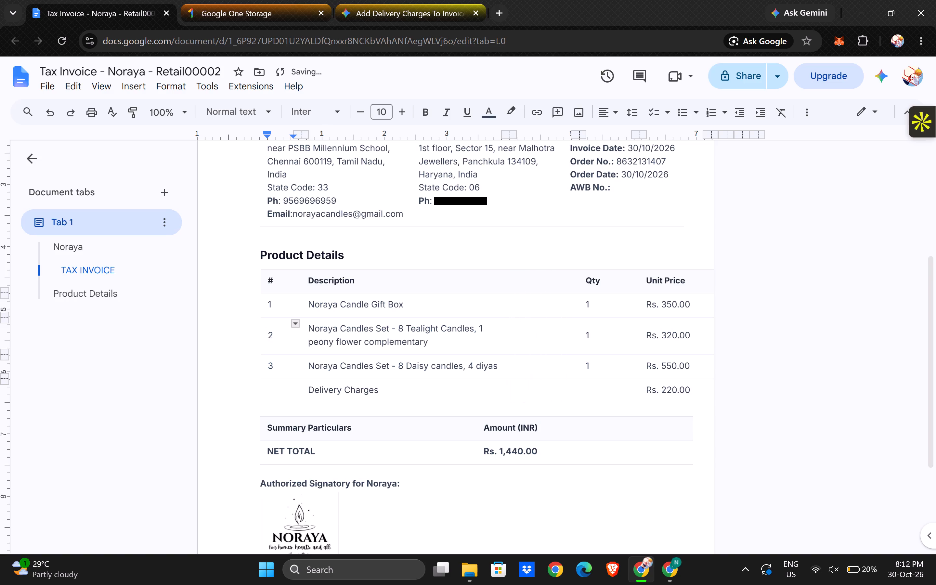
# Bring the Qty column closer to Description, keeping it wide enough for its heading, and narrow the Unit Price column.
pyautogui.click(625, 331)
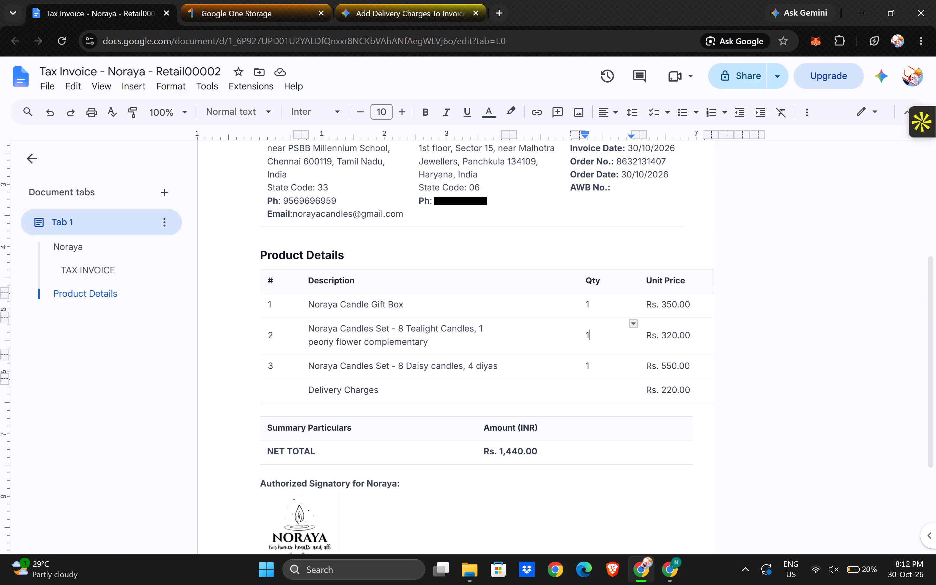
pyautogui.moveTo(639, 340); pyautogui.dragTo(589, 336)
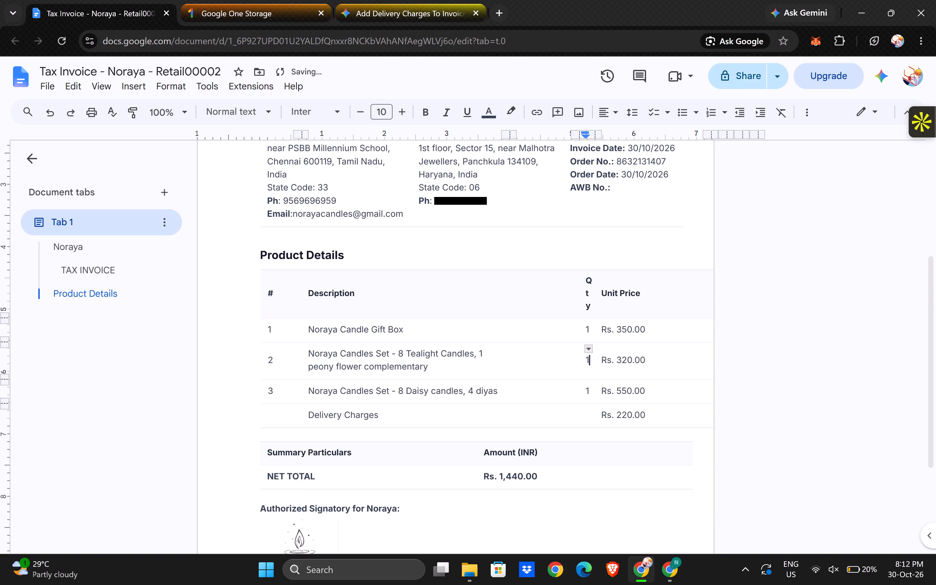
pyautogui.moveTo(580, 358); pyautogui.dragTo(529, 357)
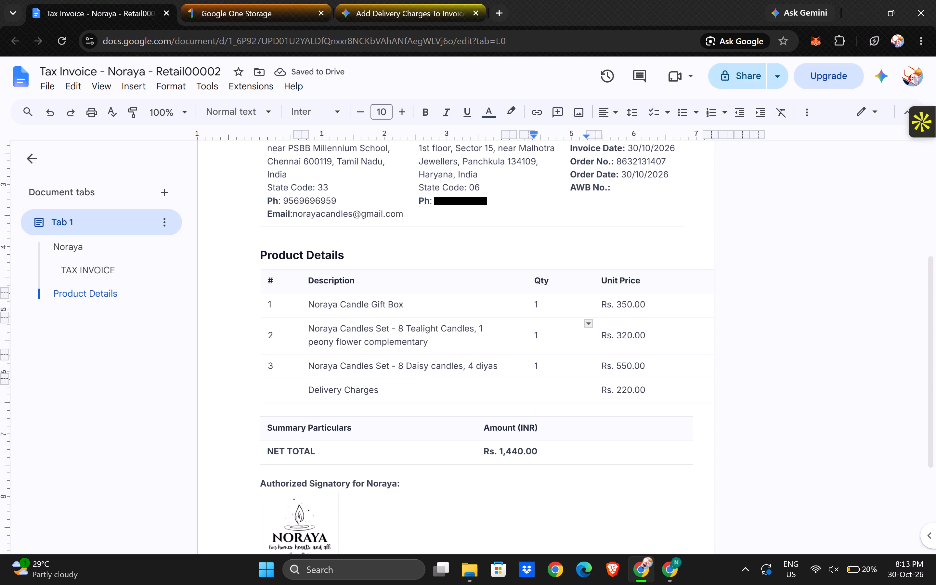
pyautogui.moveTo(711, 333); pyautogui.dragTo(678, 337)
pyautogui.moveTo(678, 337); pyautogui.dragTo(677, 337)
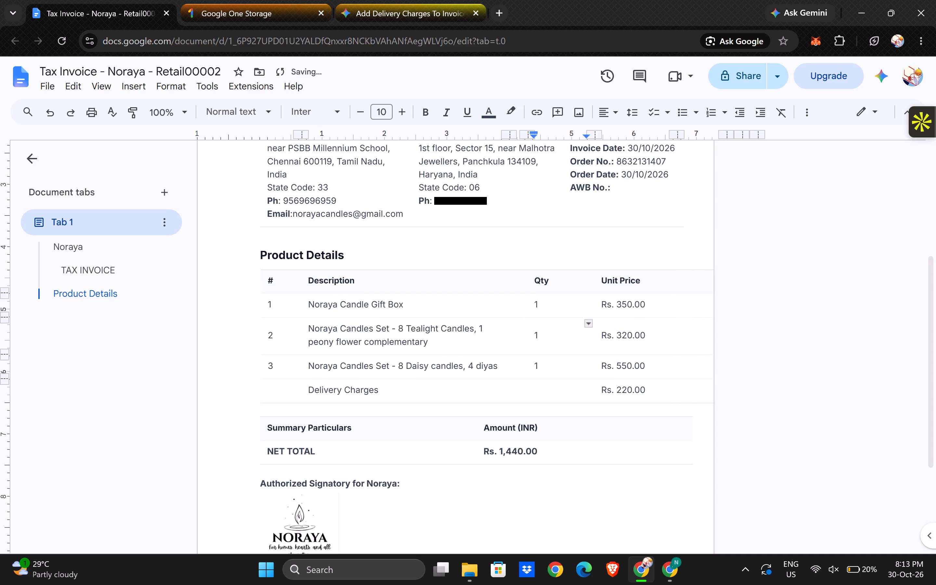
pyautogui.hscroll(-1, 680, 339)
pyautogui.scroll(1, 678, 230)
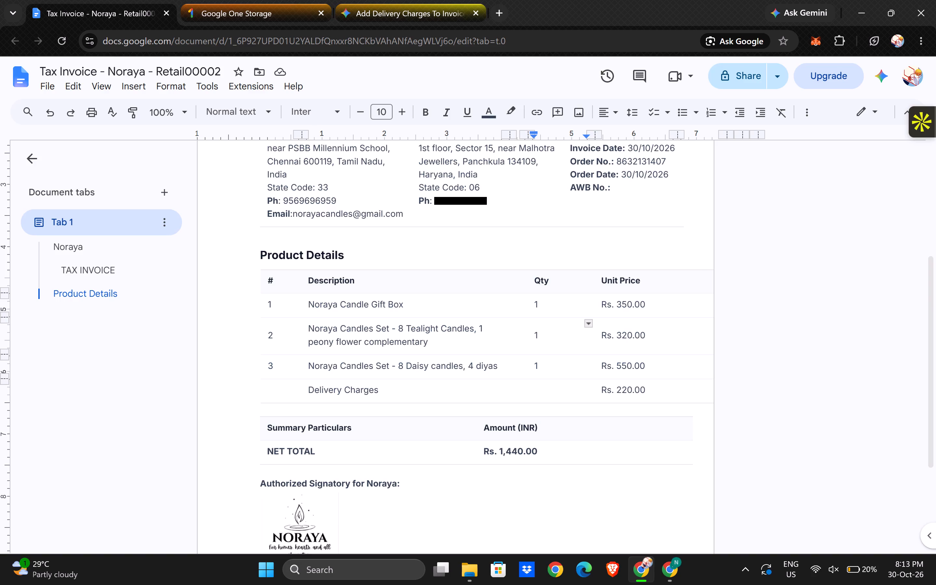
# Delete two empty columns between Unit Price and Total in the Product Details table.
pyautogui.click(696, 284)
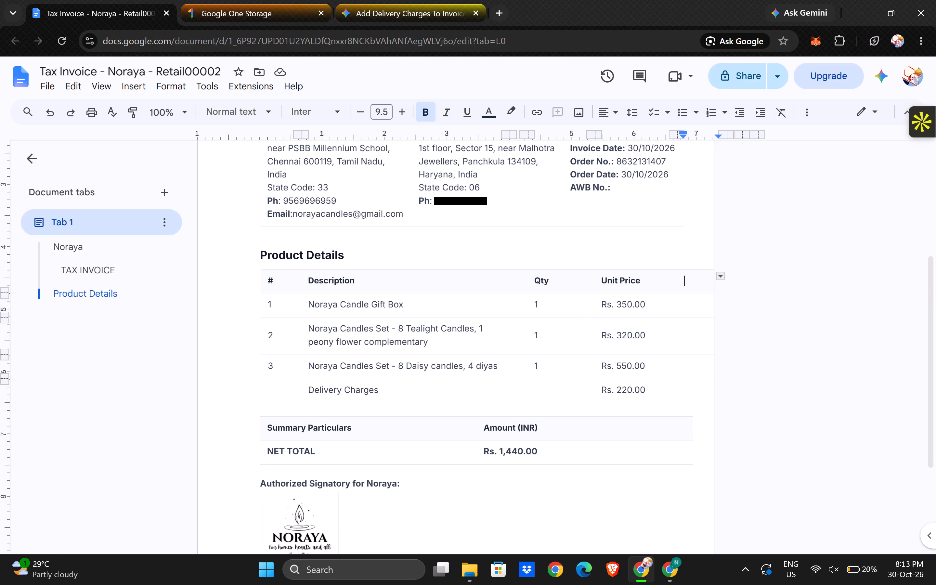
pyautogui.press('BackSpace')
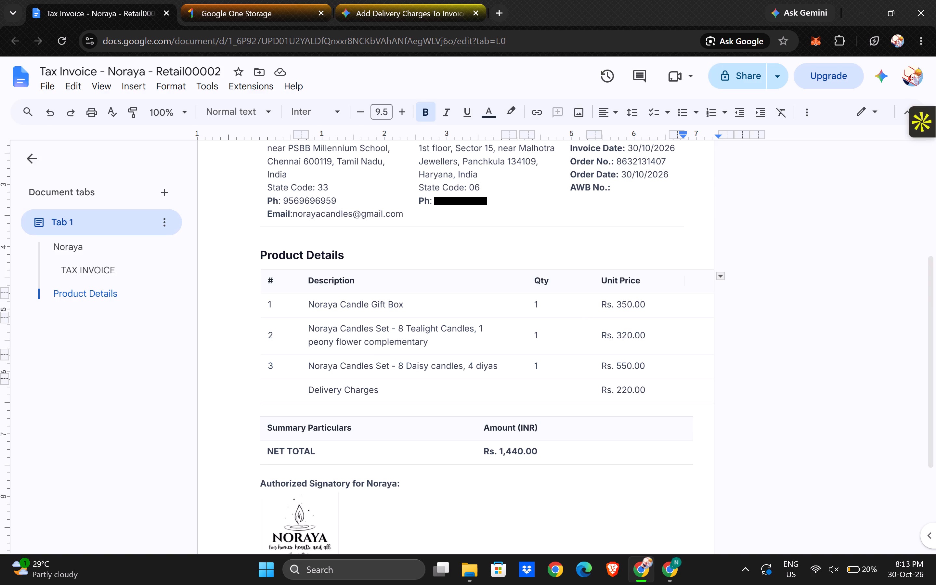
pyautogui.press('BackSpace')
pyautogui.rightClick(696, 282)
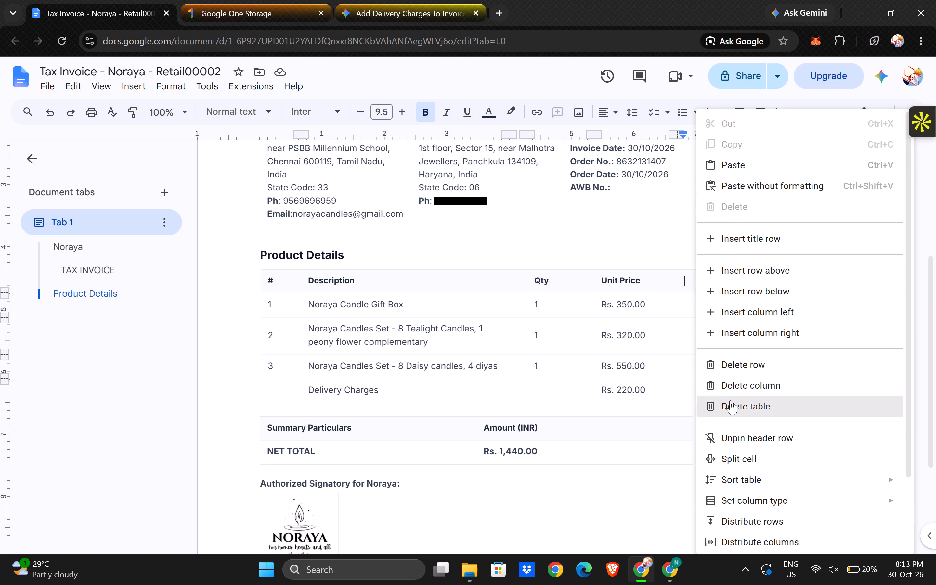
pyautogui.click(738, 377)
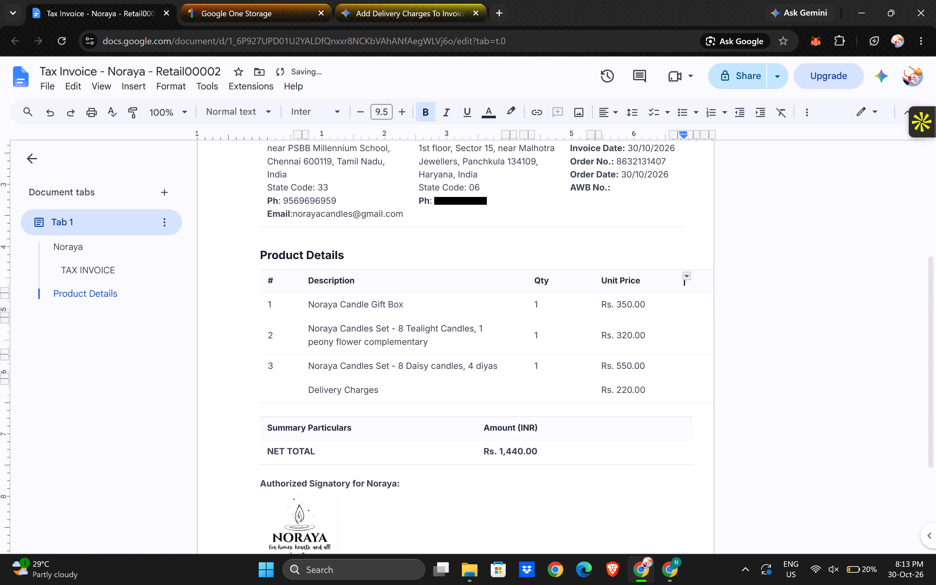
pyautogui.rightClick(695, 286)
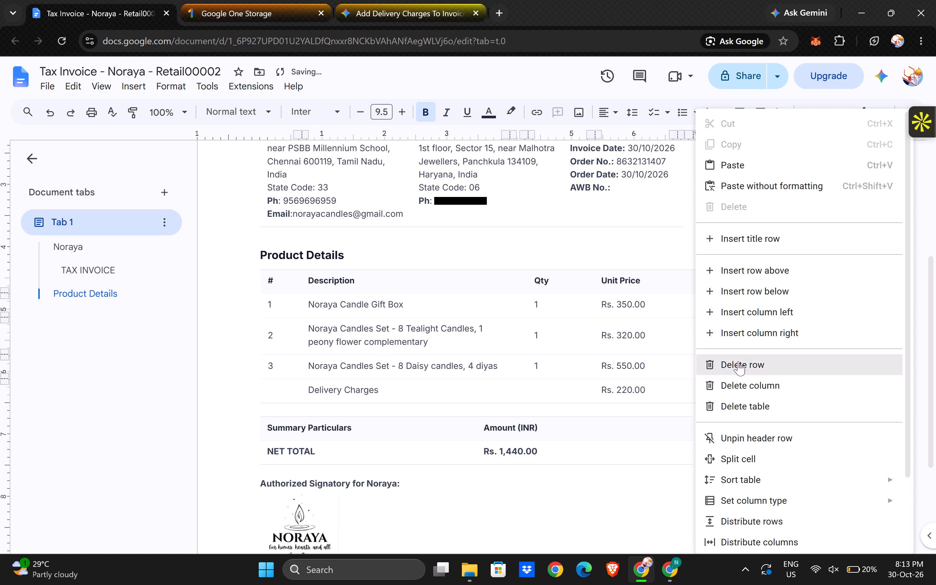
pyautogui.click(739, 386)
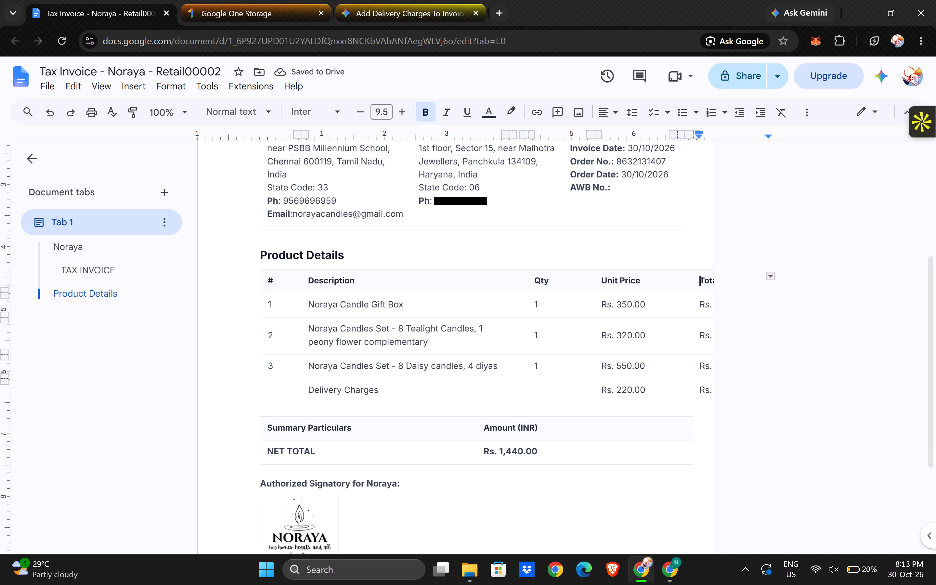
# Narrow the Qty and Unit Price columns further to pull Unit Price closer to Qty.
pyautogui.moveTo(694, 284); pyautogui.dragTo(667, 280)
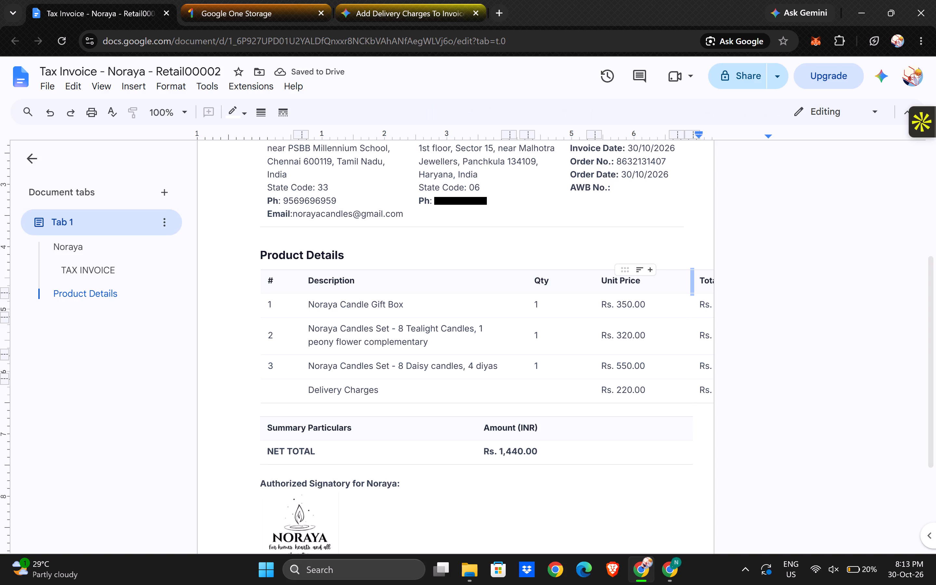
pyautogui.click(586, 285)
pyautogui.moveTo(595, 289); pyautogui.dragTo(577, 286)
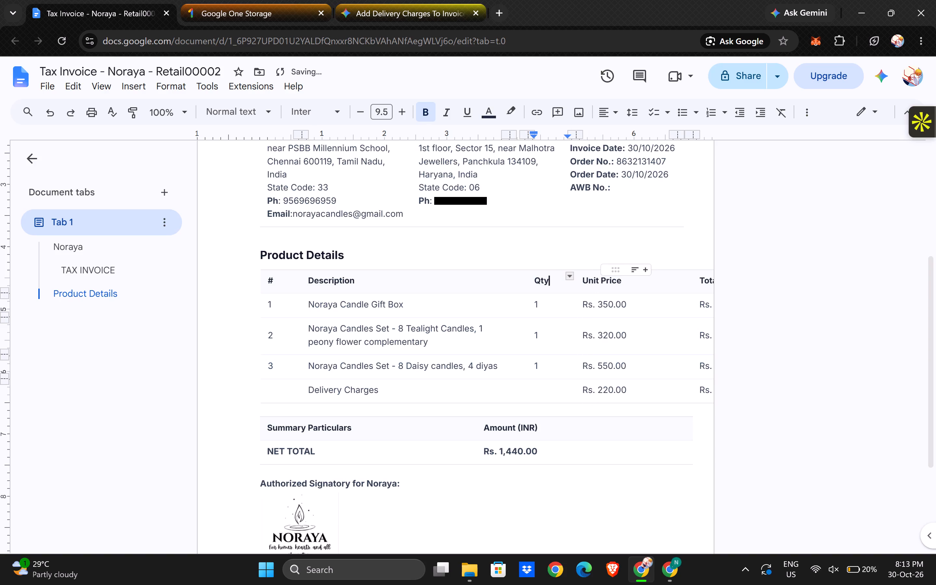
pyautogui.moveTo(679, 284); pyautogui.dragTo(642, 289)
# Delete the remaining empty column between Unit Price and Total (INR).
pyautogui.rightClick(659, 288)
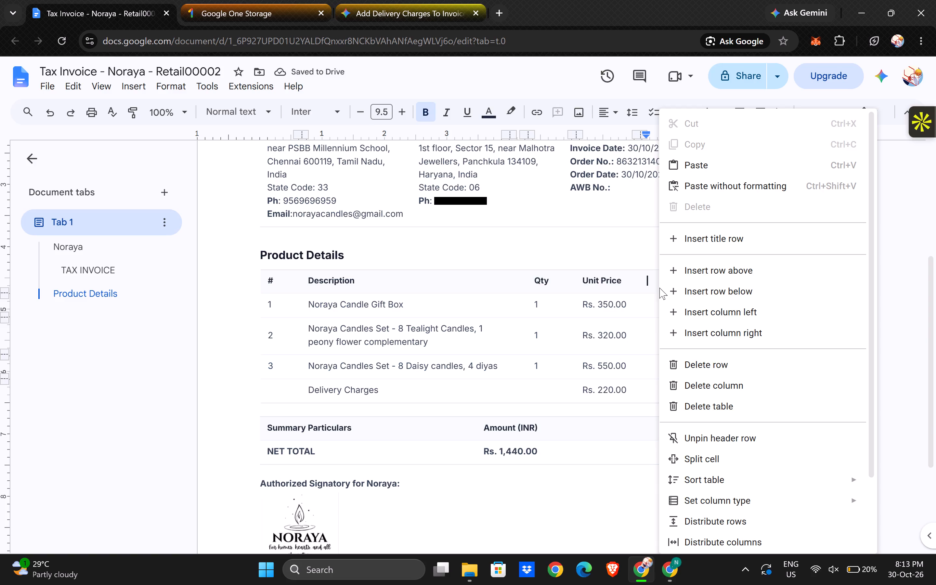
pyautogui.click(714, 381)
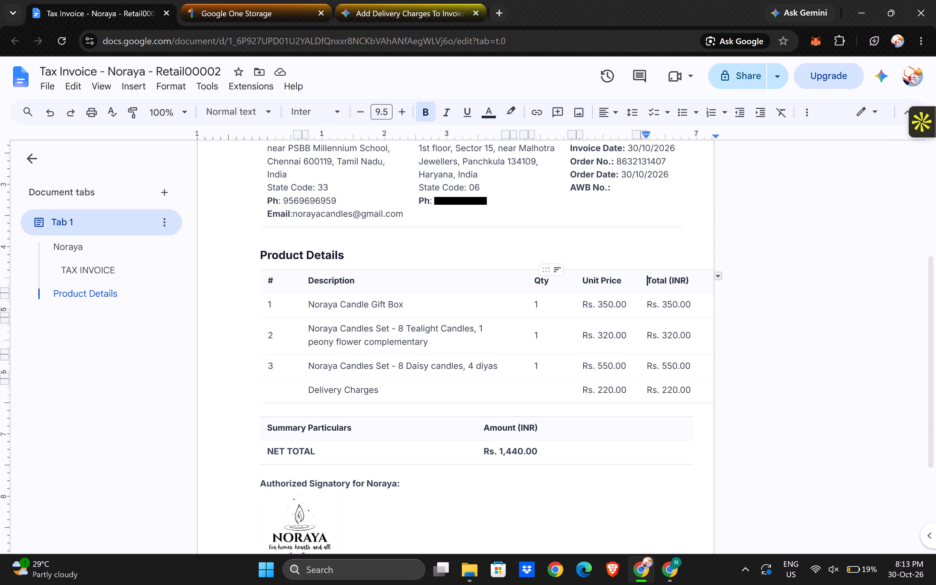
# Narrow the Description column slightly from the side facing the empty column before Qty.
pyautogui.click(519, 282)
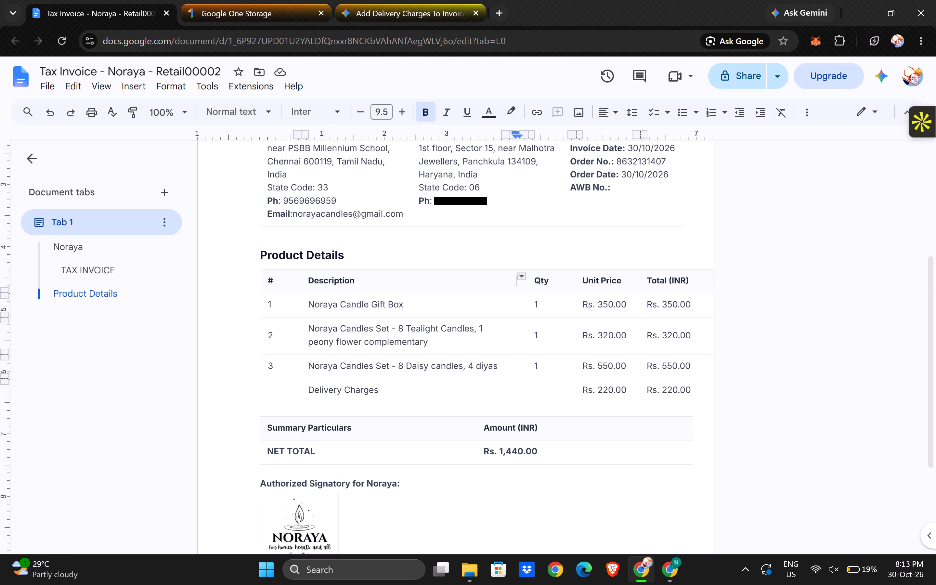
pyautogui.moveTo(510, 282); pyautogui.dragTo(491, 279)
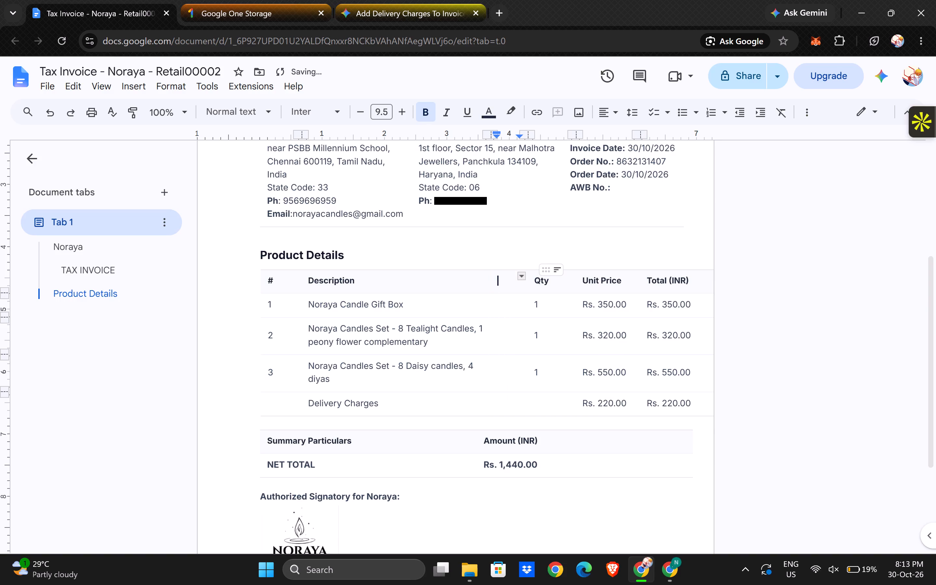
# Narrow the Qty column to pull Unit Price closer to it, and narrow the Description column slightly.
pyautogui.moveTo(577, 279); pyautogui.dragTo(564, 278)
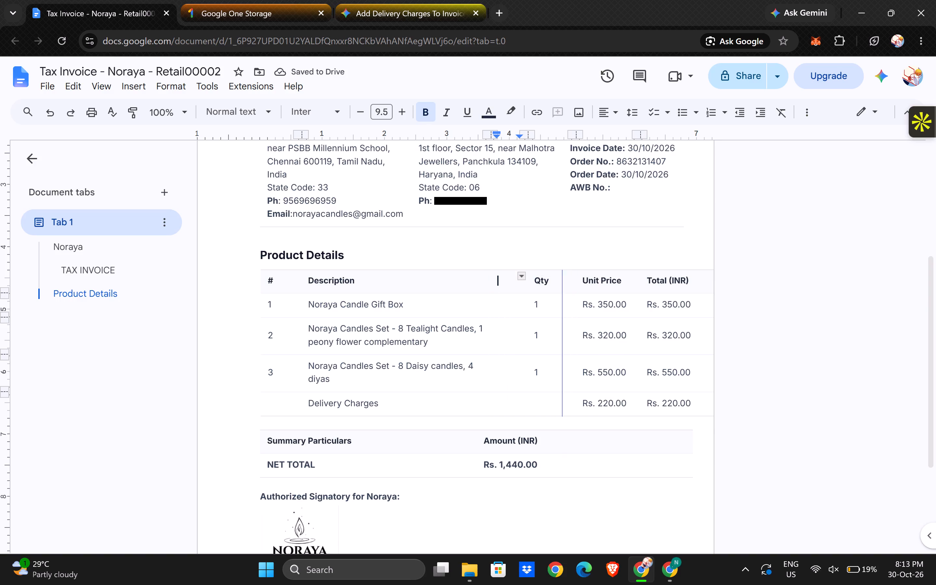
pyautogui.moveTo(564, 278); pyautogui.dragTo(564, 277)
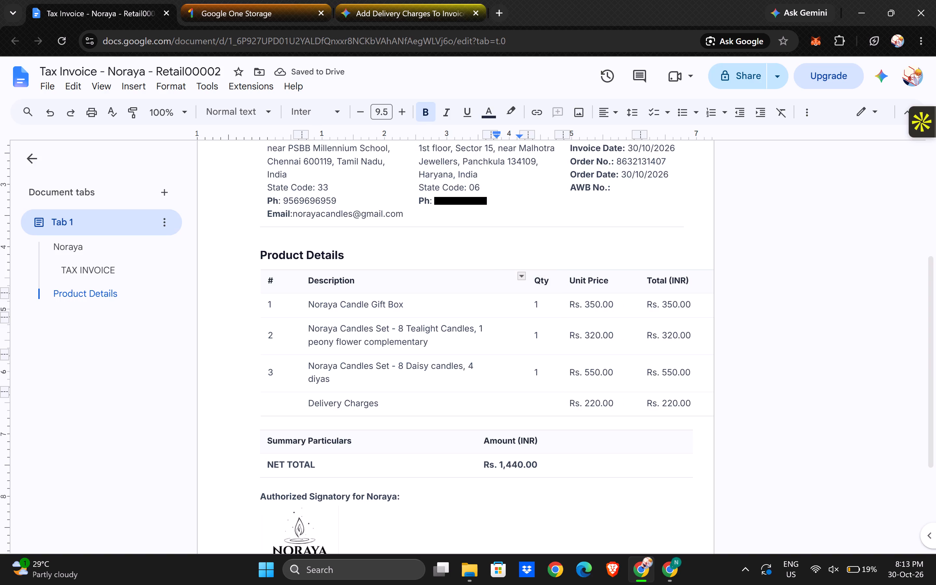
pyautogui.moveTo(492, 279); pyautogui.dragTo(485, 279)
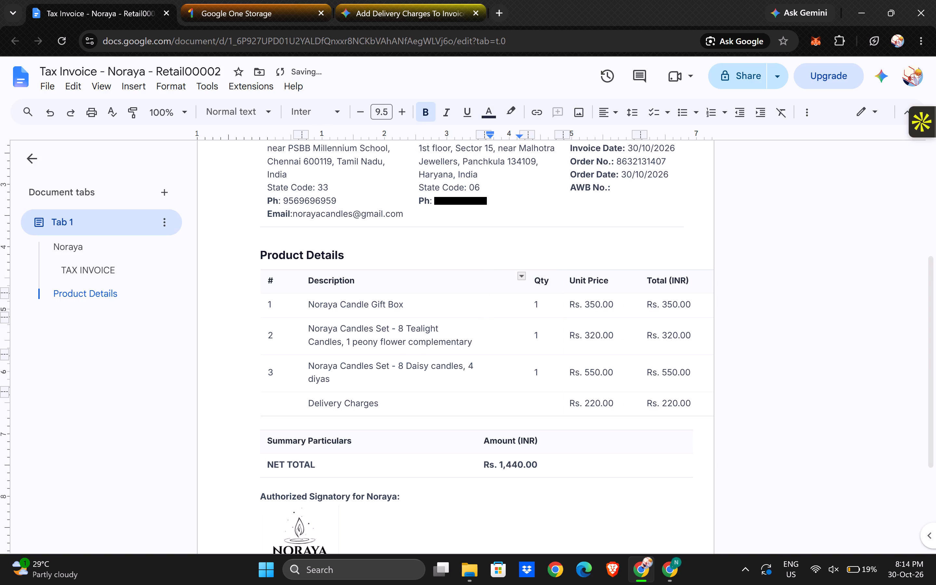
# Reword item 2's details as "(8 Tealight Candles, 1 peony flower (complementary))" and widen the Description column to fit them on two lines.
pyautogui.click(400, 328)
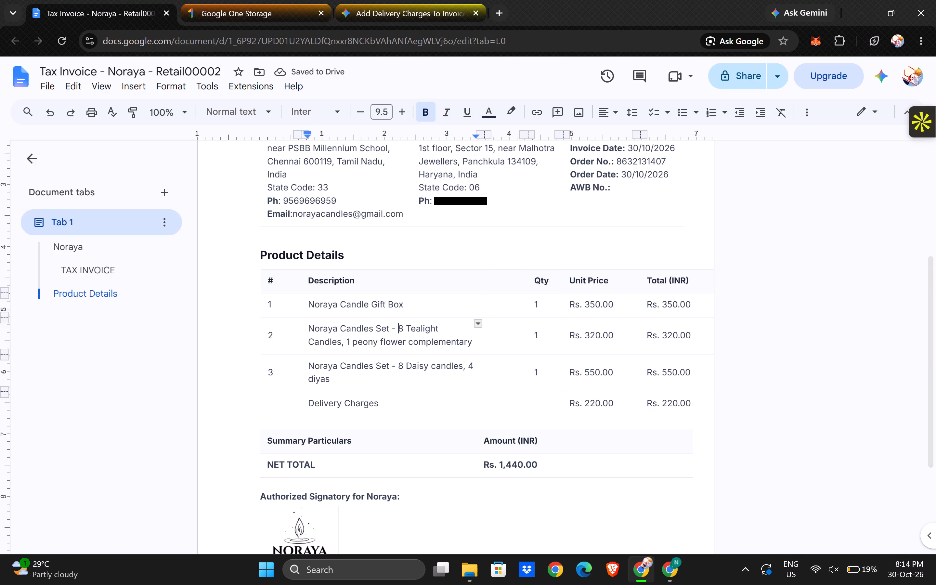
pyautogui.hotkey('shift', '(')
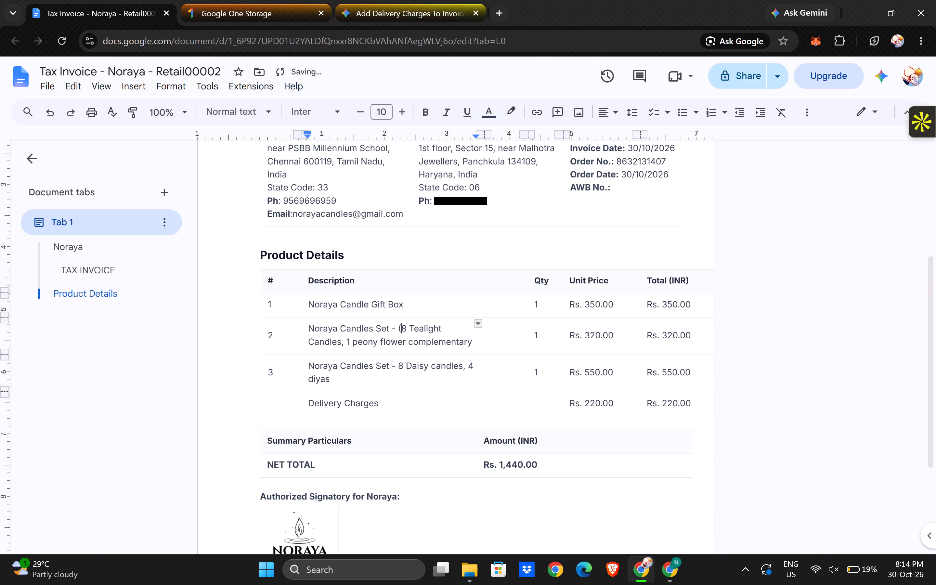
pyautogui.click(406, 343)
pyautogui.press('Right')
pyautogui.hotkey('shift', '(')
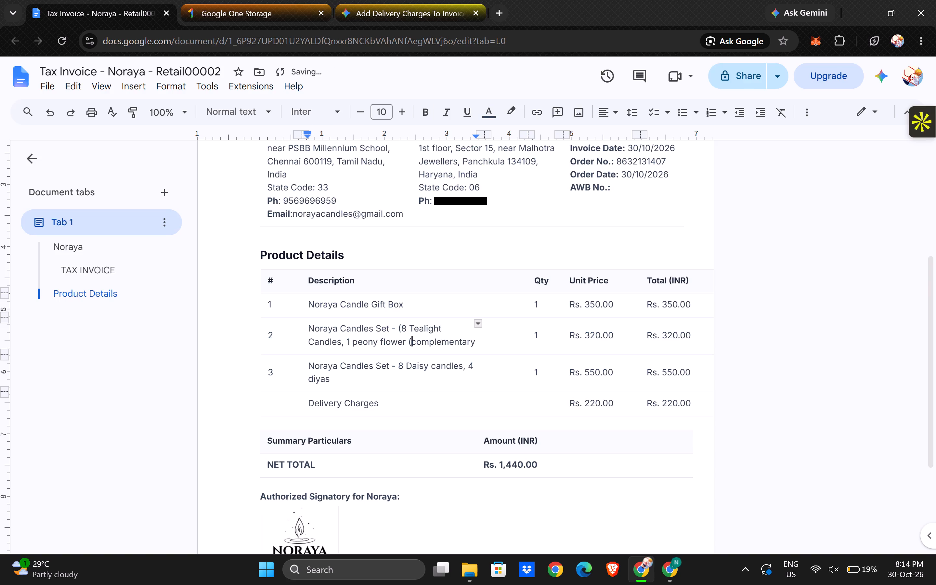
pyautogui.click(478, 343)
pyautogui.write('))')
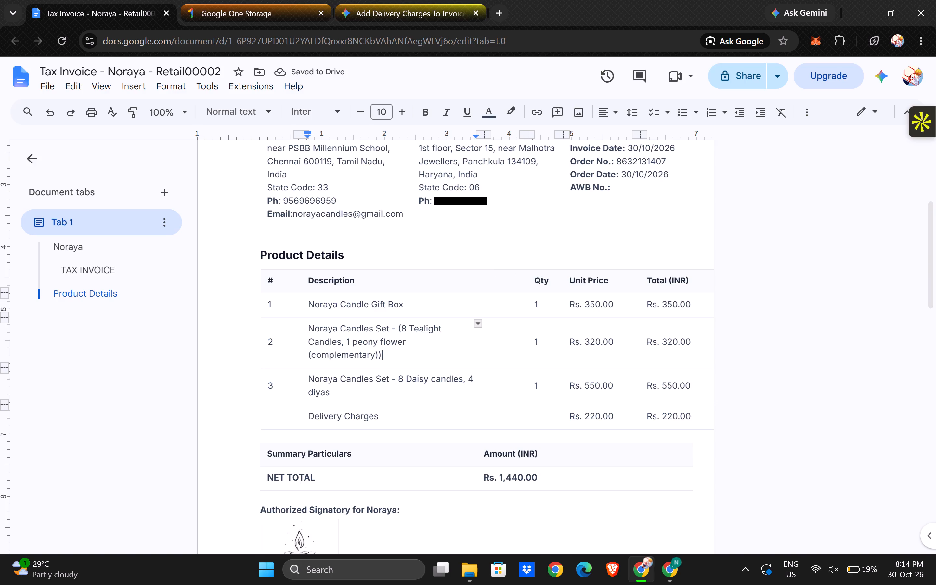
pyautogui.moveTo(484, 284); pyautogui.dragTo(502, 279)
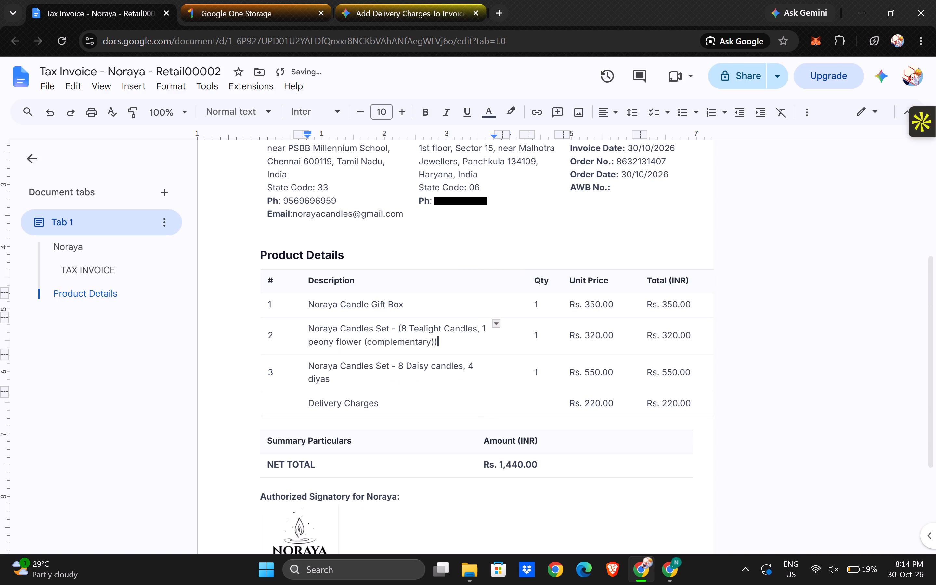
# Enclose item 3's contents in parentheses so they read "(8 Daisy candles, 4 diyas)".
pyautogui.click(400, 367)
pyautogui.hotkey('shift', '(')
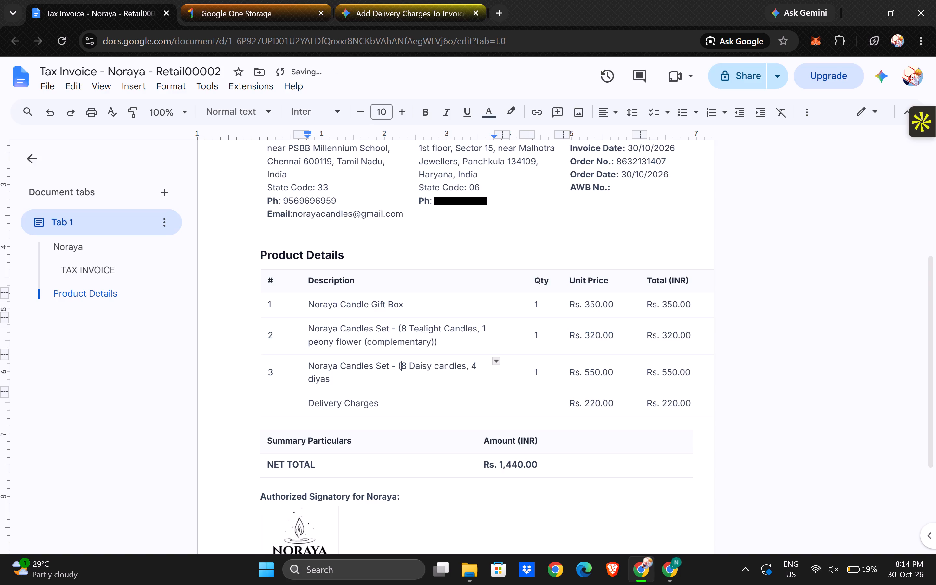
pyautogui.press('Down')
pyautogui.hotkey('shift', ')')
# Add a period after each of the item numbers 1, 2 and 3 in the # column.
pyautogui.click(277, 303)
pyautogui.press('.')
pyautogui.press('Down')
pyautogui.press('.')
pyautogui.press('Down')
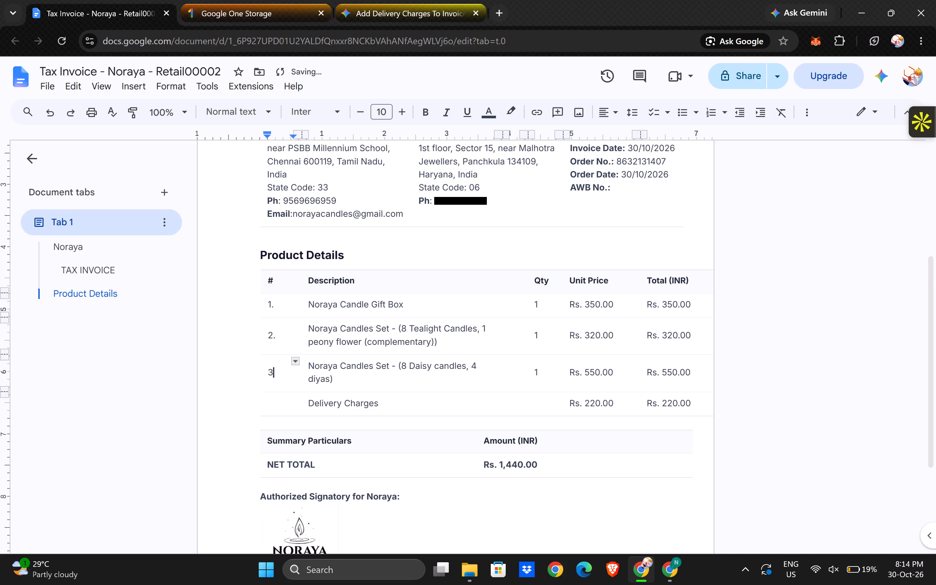
pyautogui.press('.')
# Adjust the border between Unit Price and Total (INR) so the Unit Price column is slightly narrower with its text on one line.
pyautogui.scroll(-2, 378, 322)
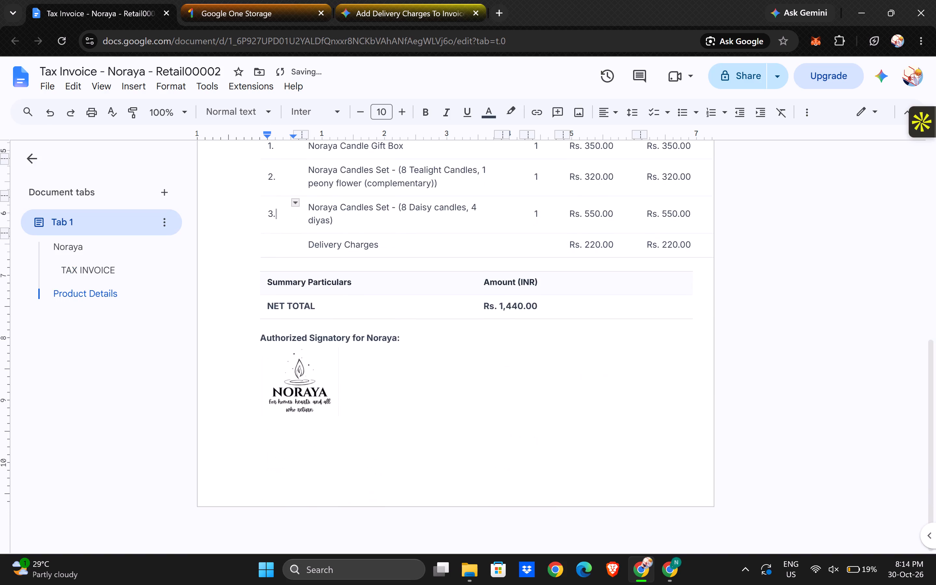
pyautogui.scroll(3, 674, 267)
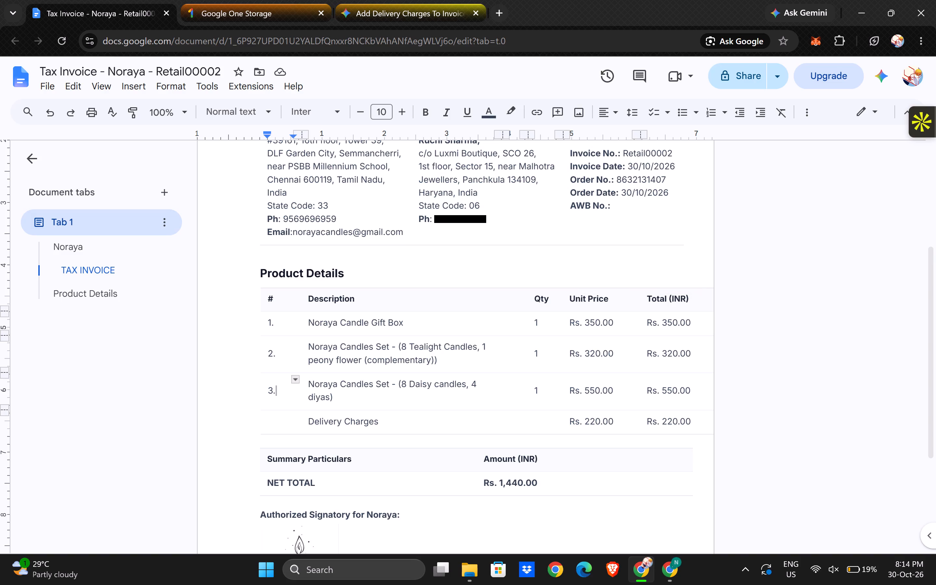
pyautogui.moveTo(640, 299); pyautogui.dragTo(613, 298)
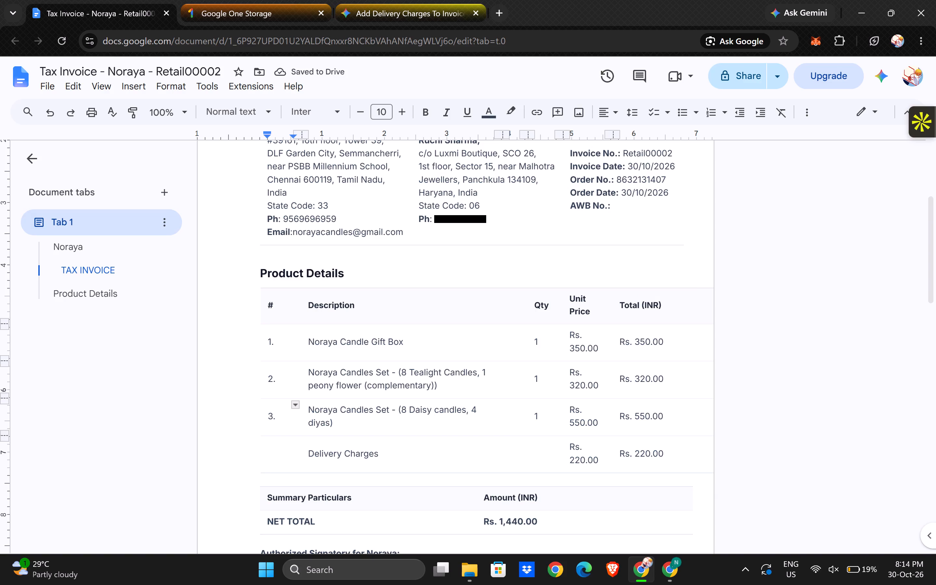
pyautogui.moveTo(612, 305); pyautogui.dragTo(535, 293)
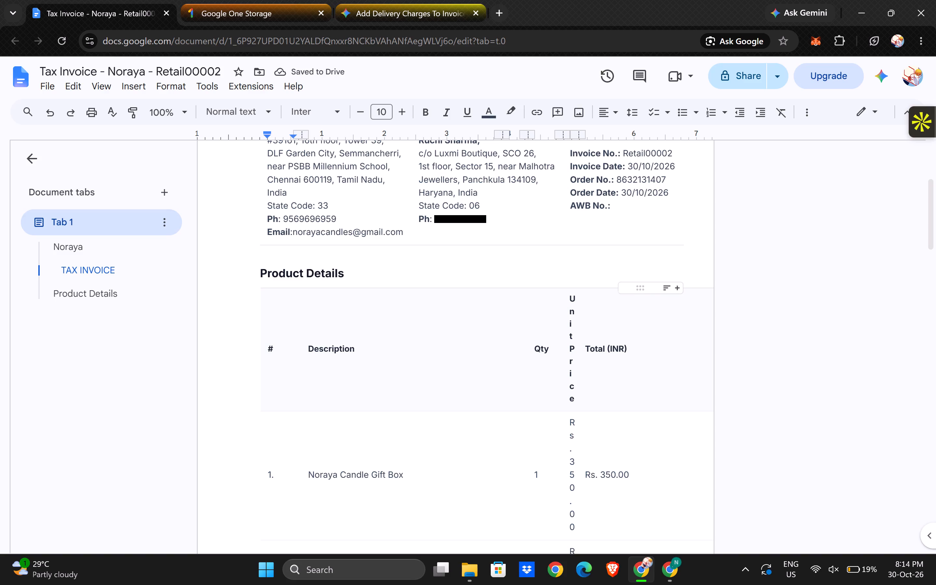
pyautogui.moveTo(578, 353); pyautogui.dragTo(659, 348)
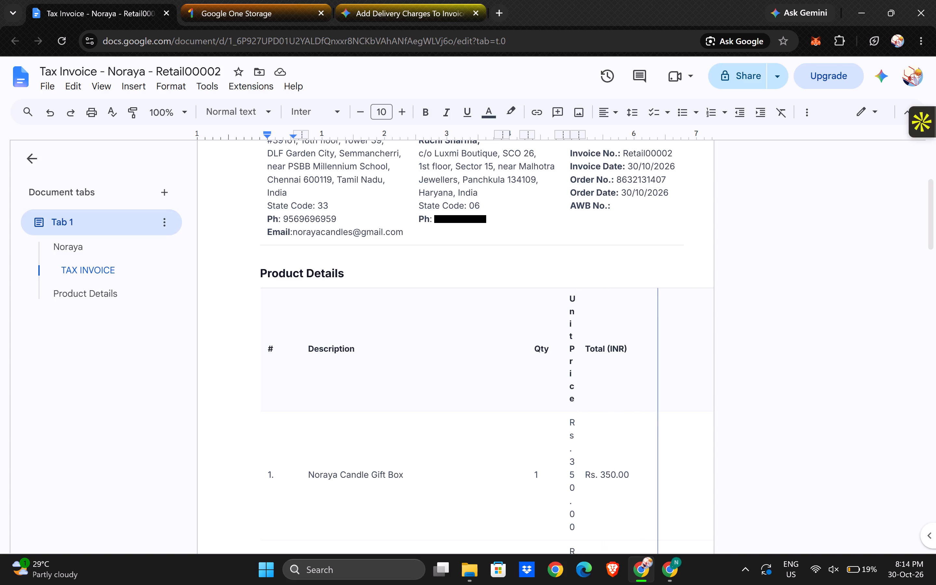
pyautogui.moveTo(659, 348); pyautogui.dragTo(660, 348)
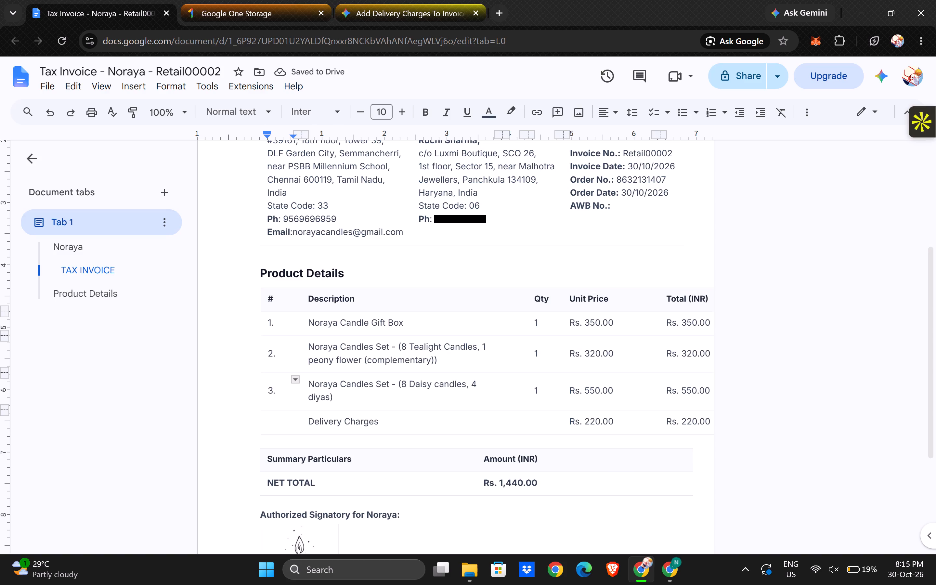
pyautogui.moveTo(659, 300); pyautogui.dragTo(635, 303)
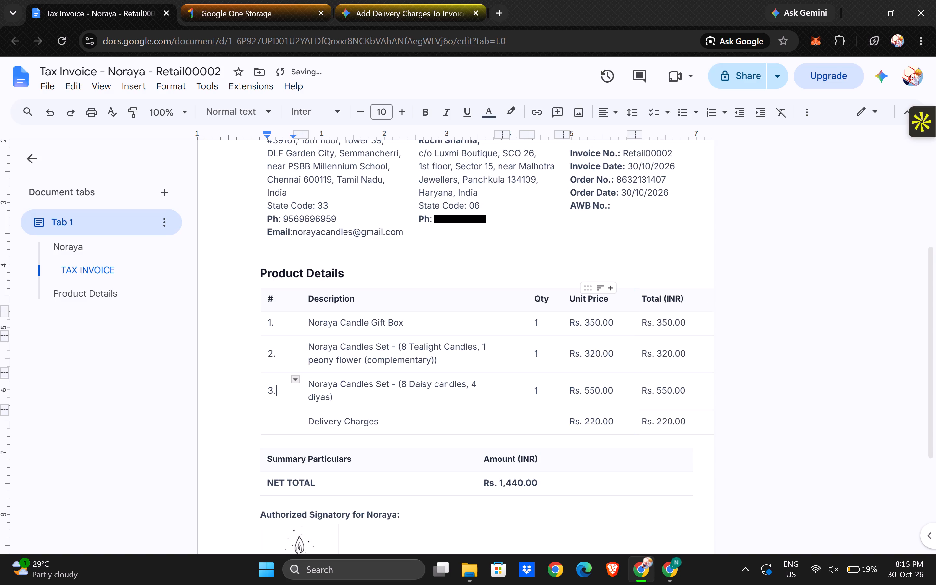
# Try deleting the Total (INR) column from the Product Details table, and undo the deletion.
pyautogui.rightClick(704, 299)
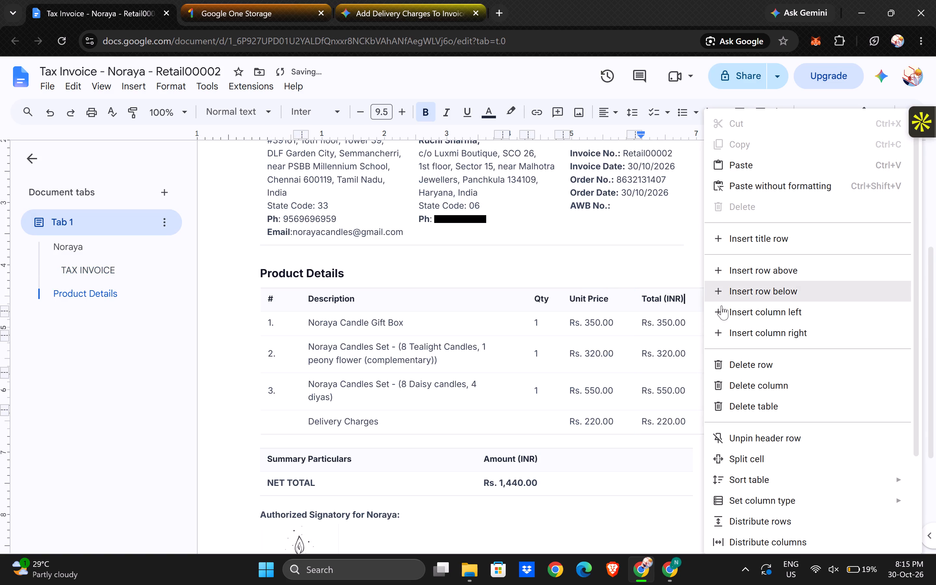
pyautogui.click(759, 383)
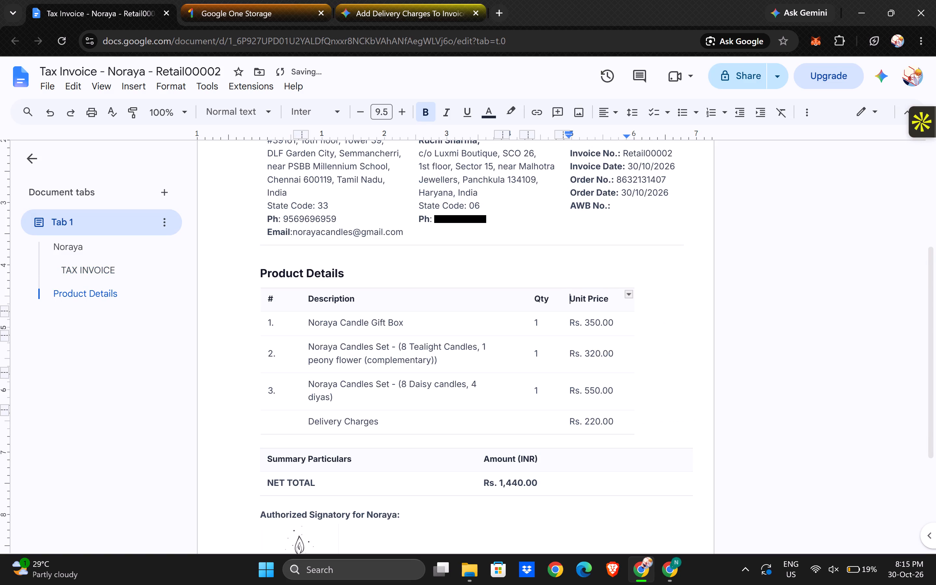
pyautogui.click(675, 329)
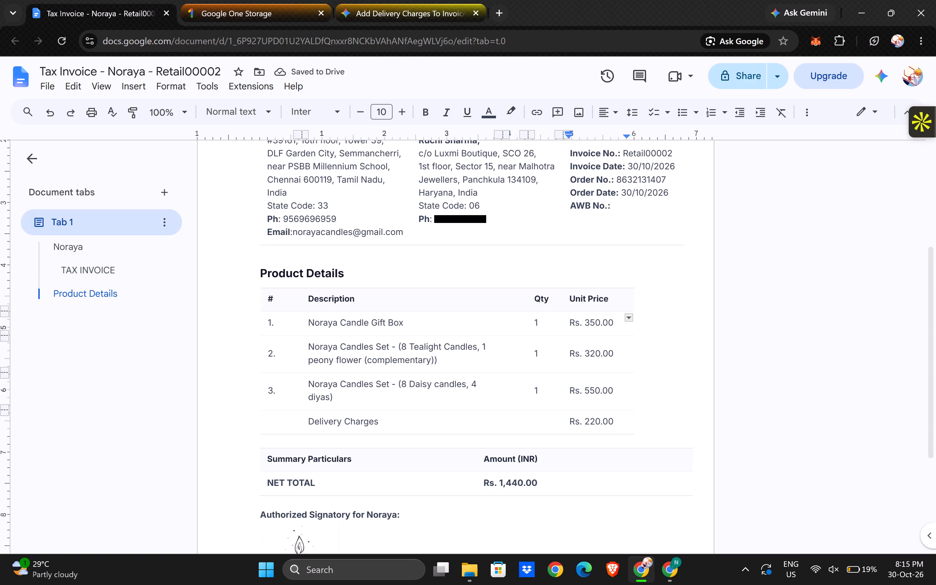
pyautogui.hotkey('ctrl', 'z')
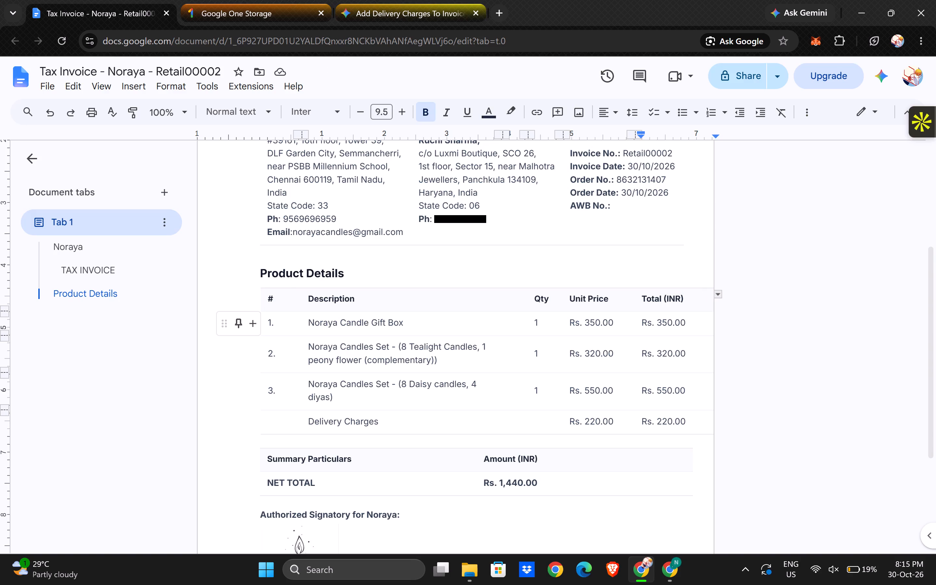
# Move the table's outer edge beside the # column slightly outward and narrow the # column to bring Description closer.
pyautogui.moveTo(262, 322); pyautogui.dragTo(256, 322)
pyautogui.moveTo(256, 322); pyautogui.dragTo(258, 322)
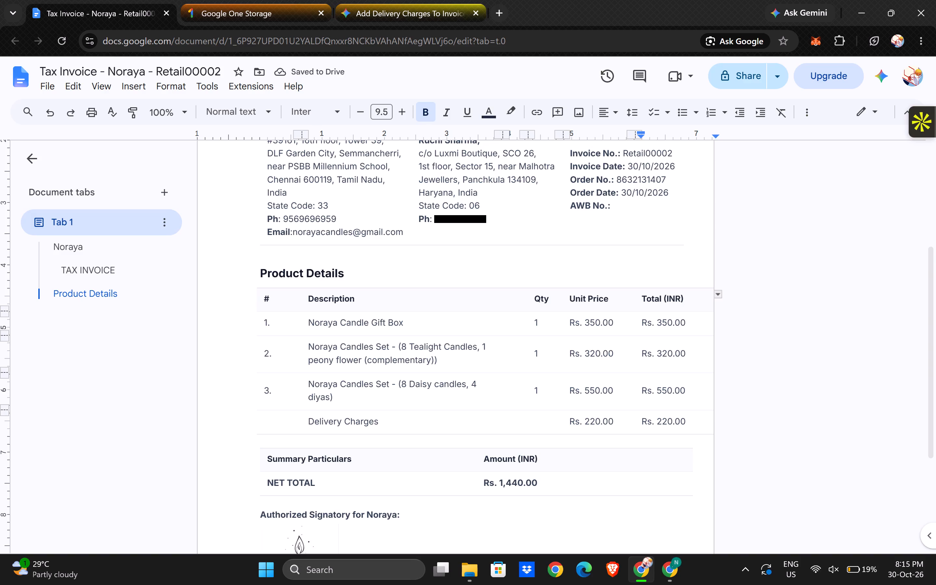
pyautogui.moveTo(302, 326); pyautogui.dragTo(288, 325)
pyautogui.moveTo(288, 325); pyautogui.dragTo(281, 326)
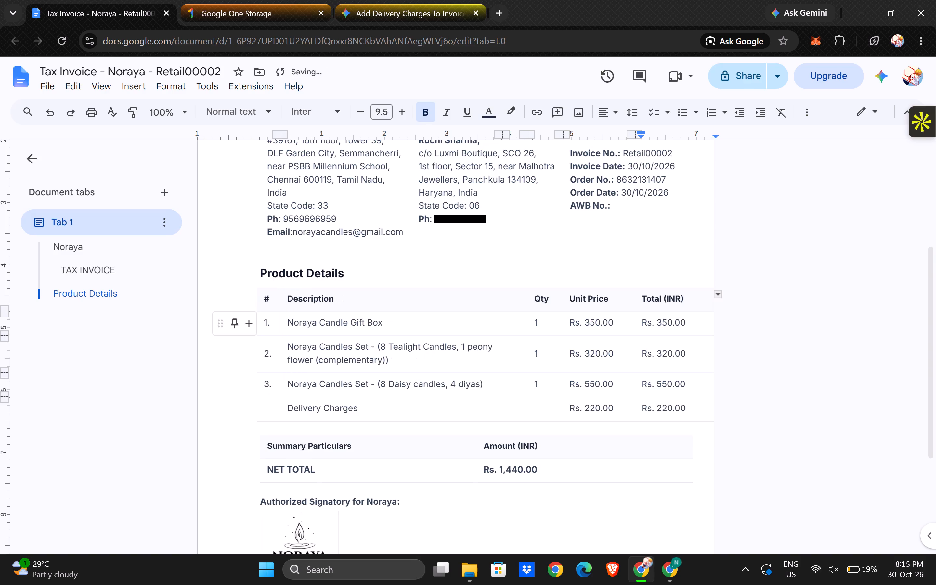
# Narrow the Description column and shift the Qty and Unit Price columns closer to it, keeping the Qty heading on one line.
pyautogui.moveTo(504, 348); pyautogui.dragTo(484, 349)
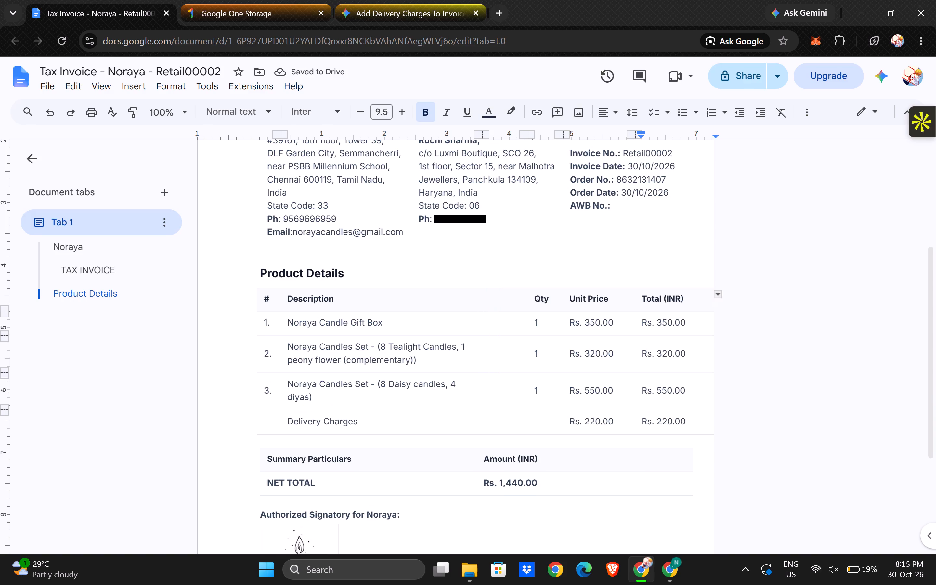
pyautogui.moveTo(563, 359); pyautogui.dragTo(542, 361)
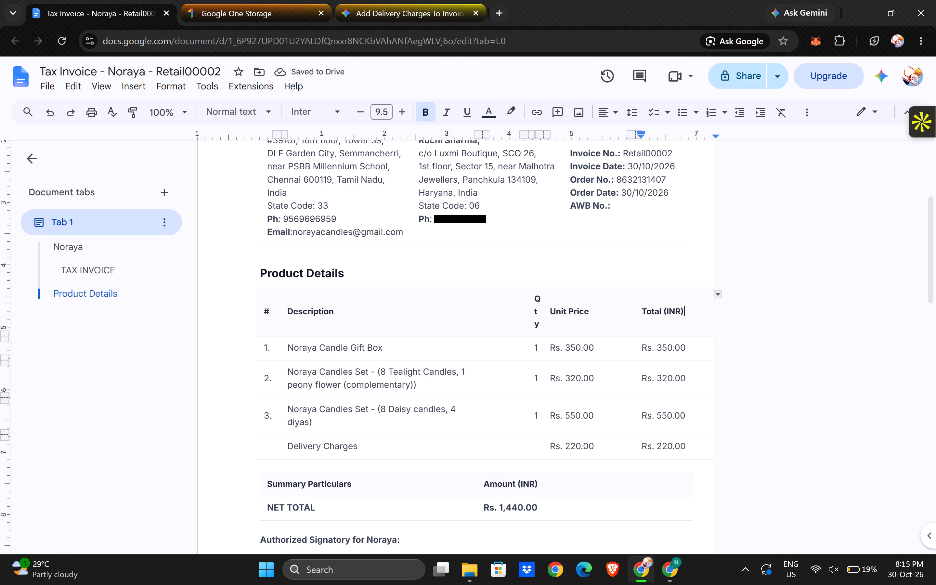
pyautogui.moveTo(525, 368); pyautogui.dragTo(509, 367)
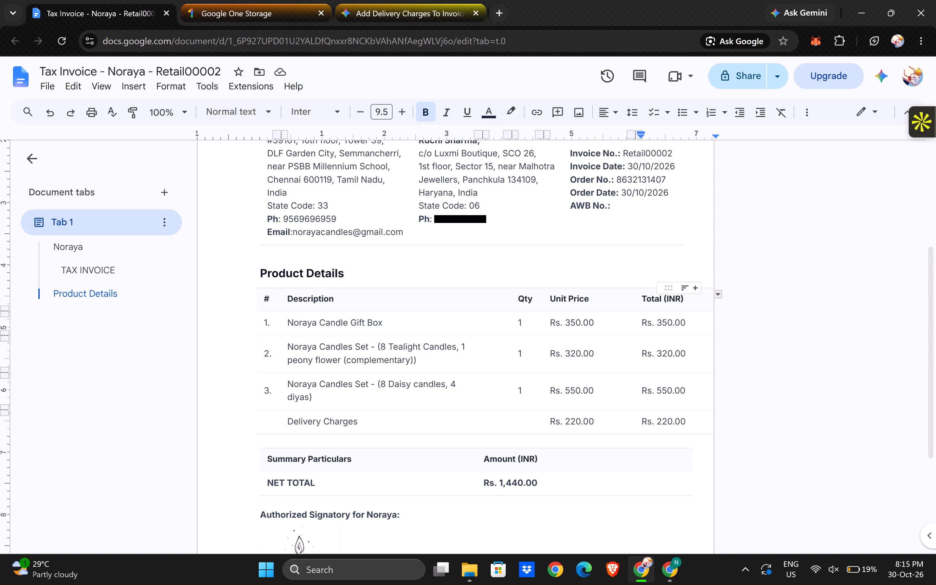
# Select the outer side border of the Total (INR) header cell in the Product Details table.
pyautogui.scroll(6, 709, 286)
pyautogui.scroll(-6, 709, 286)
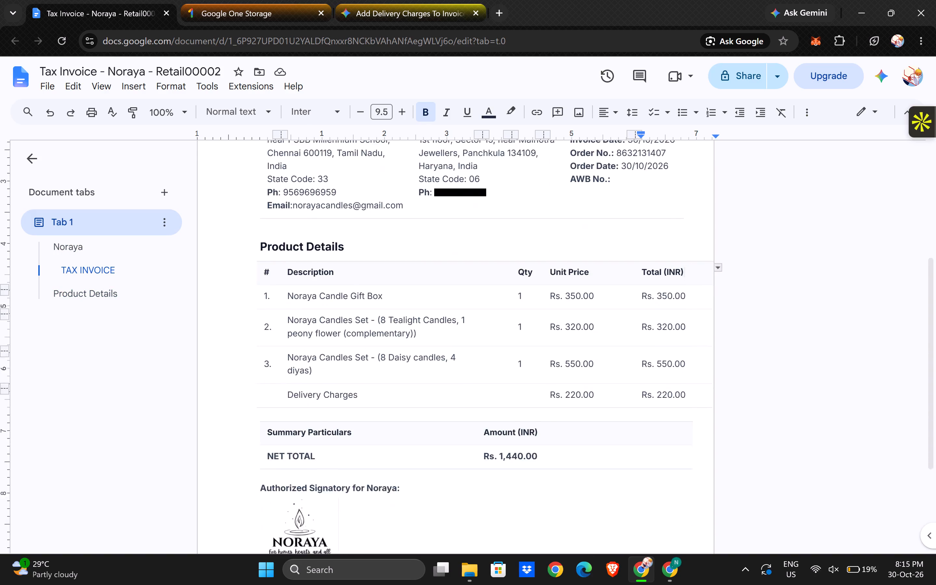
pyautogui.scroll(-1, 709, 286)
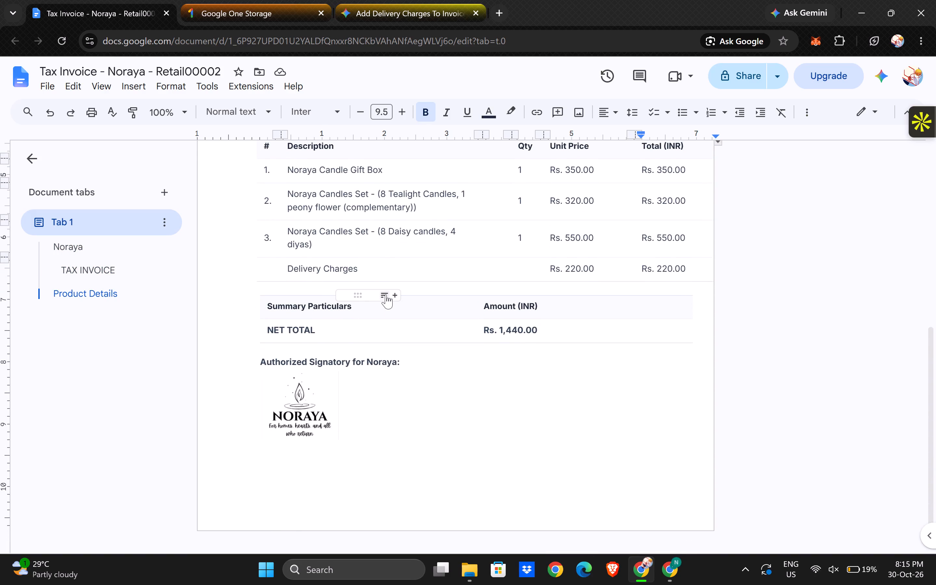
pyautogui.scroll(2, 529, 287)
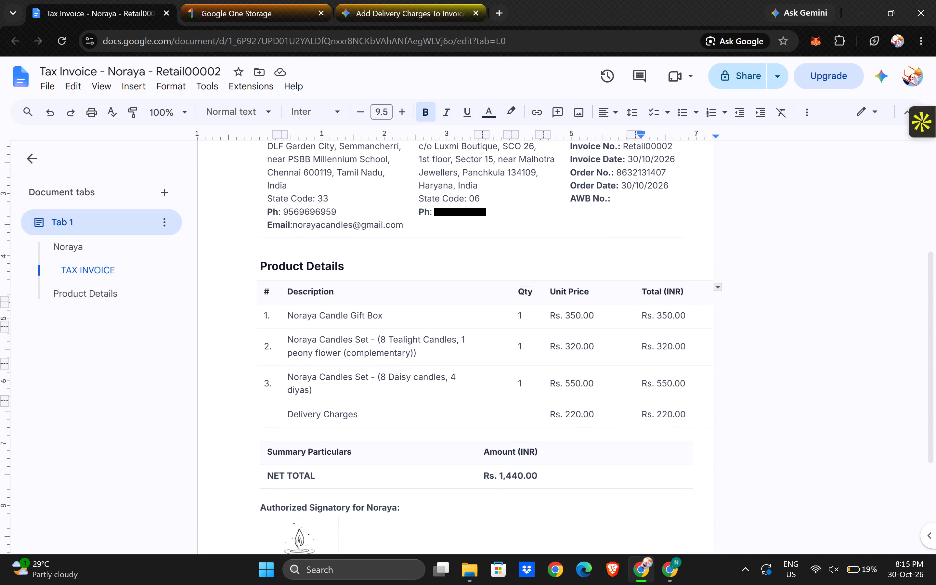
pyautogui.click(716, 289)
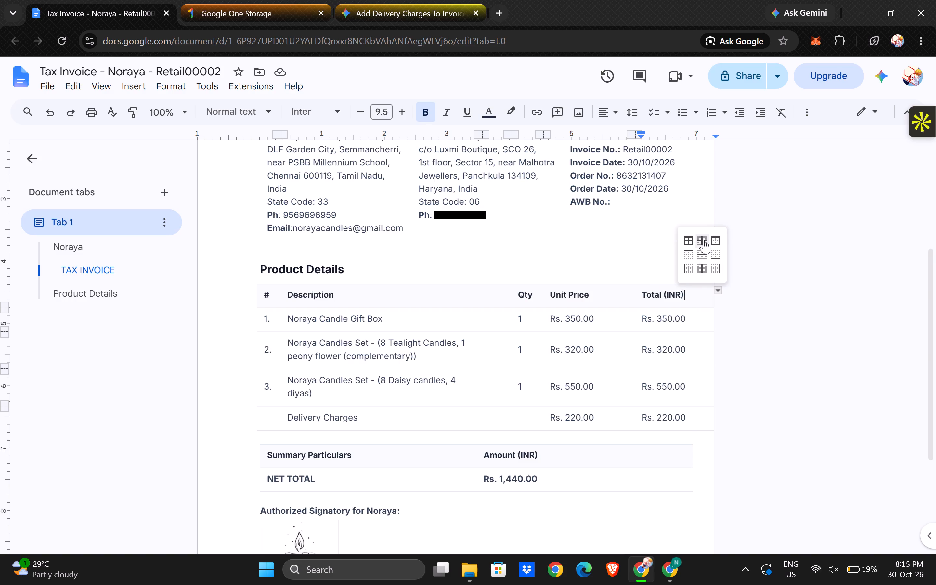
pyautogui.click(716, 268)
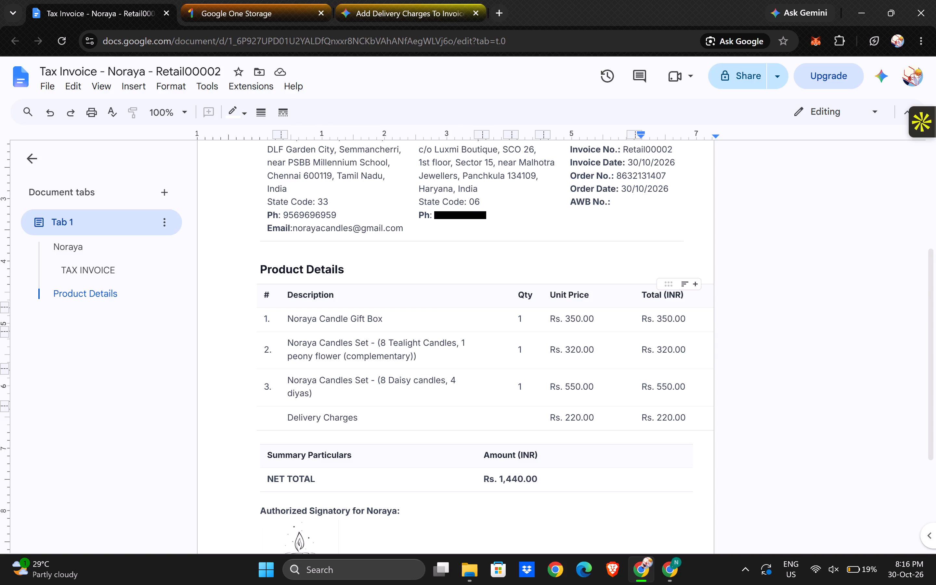
# Check the invoice layout in print preview, and leave the preview without printing.
pyautogui.click(56, 89)
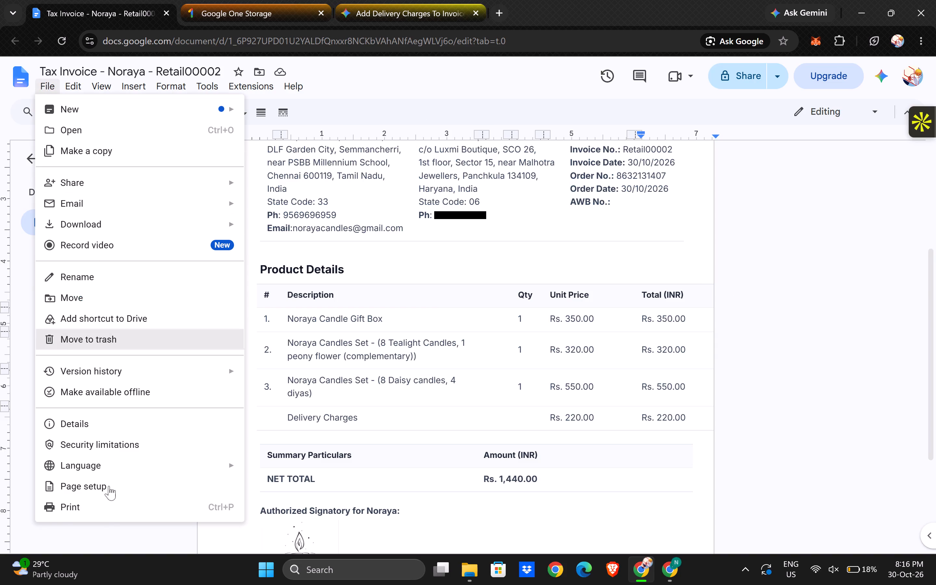
pyautogui.click(105, 517)
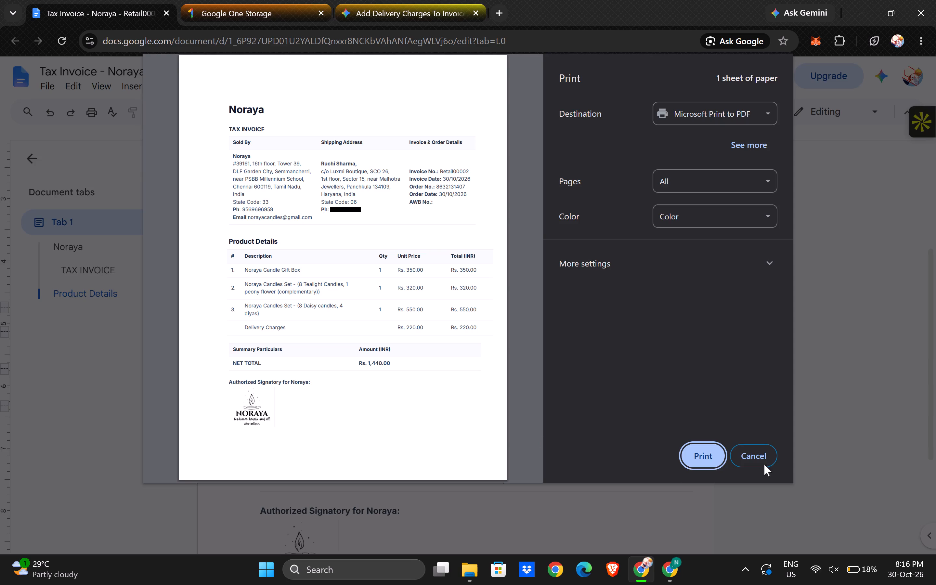
pyautogui.click(770, 451)
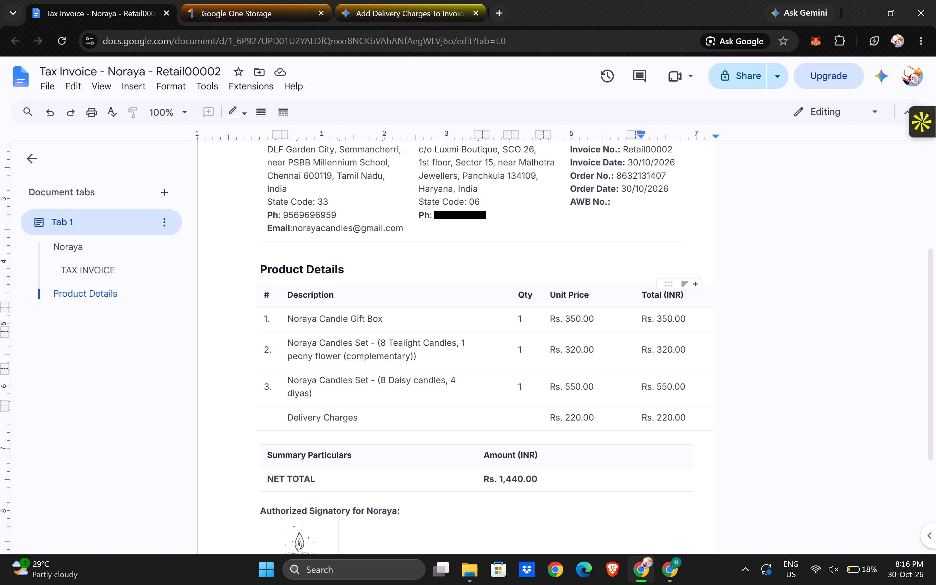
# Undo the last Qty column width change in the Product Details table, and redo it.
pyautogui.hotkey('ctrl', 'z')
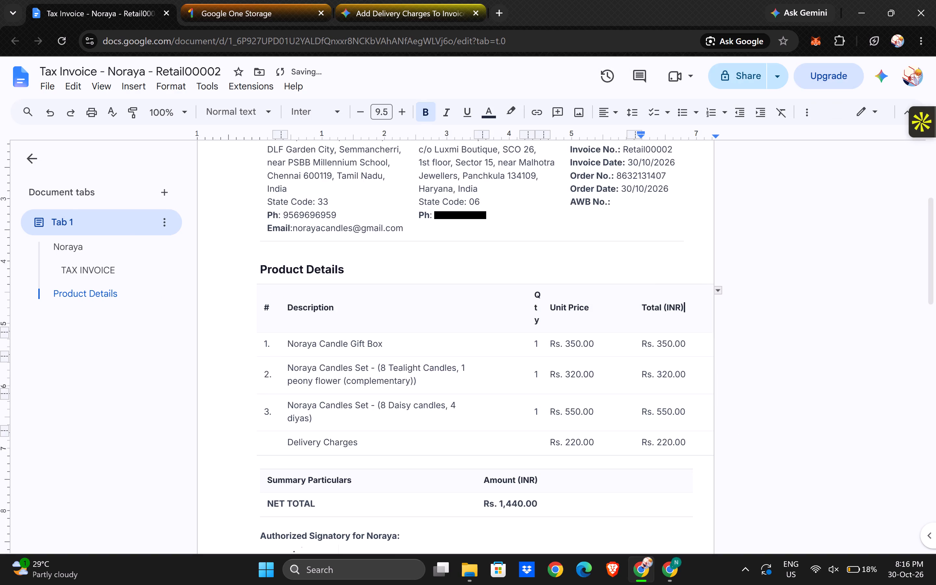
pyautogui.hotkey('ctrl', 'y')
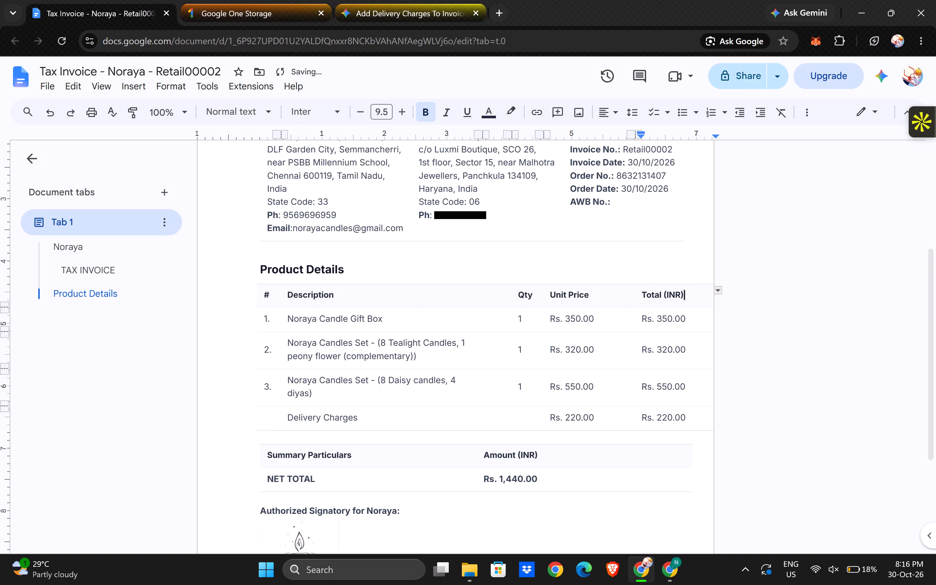
# Narrow the Unit Price column by moving its border with Total (INR) closer to the unit prices.
pyautogui.moveTo(635, 316); pyautogui.dragTo(618, 318)
pyautogui.moveTo(618, 318); pyautogui.dragTo(616, 318)
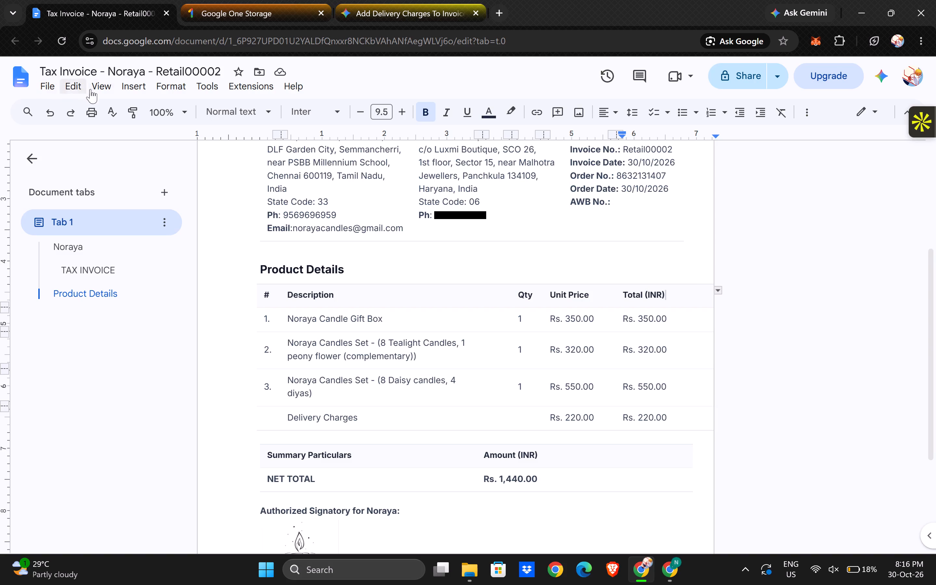
# Switch the document to Pageless format and pull the Product Details table's outer Total (INR) edge in to match the Sold By table's width.
pyautogui.click(162, 89)
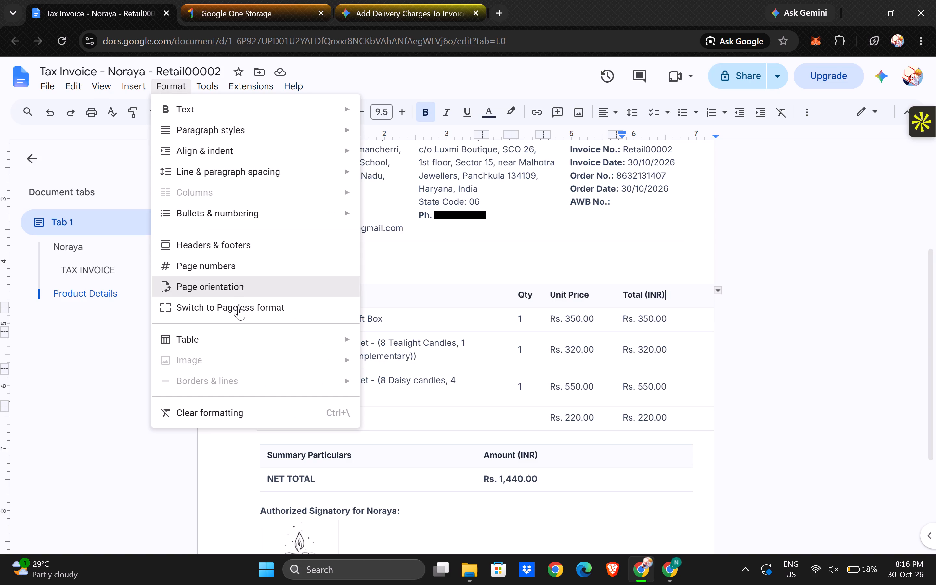
pyautogui.click(238, 306)
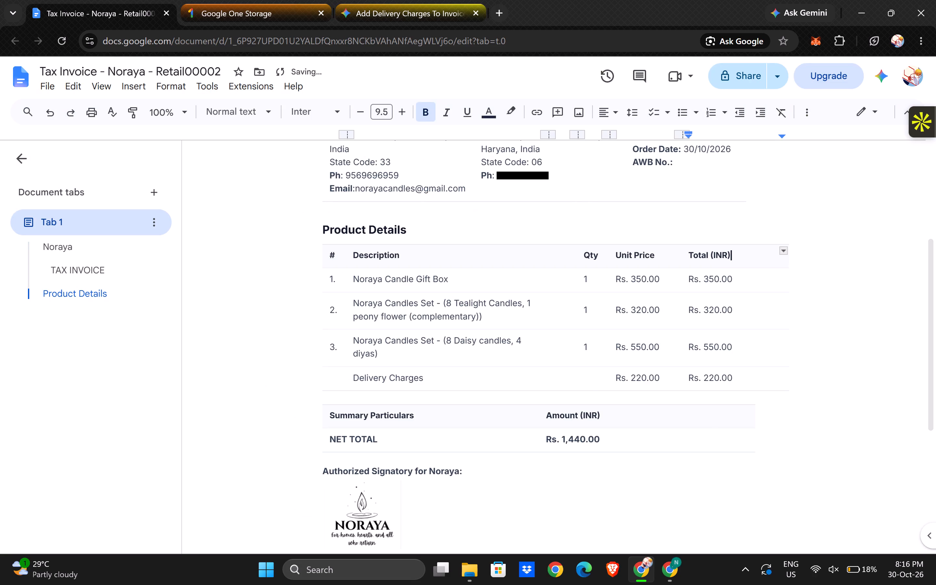
pyautogui.moveTo(789, 269); pyautogui.dragTo(747, 273)
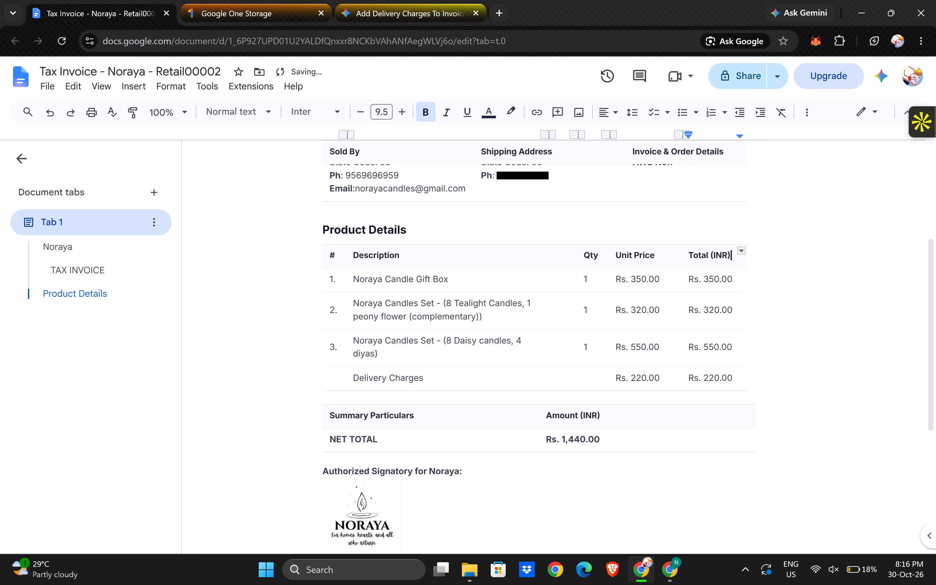
# Pull the Summary Particulars table's outer edge beside Amount (INR) slightly inward to align with the Product Details table.
pyautogui.scroll(1, 747, 273)
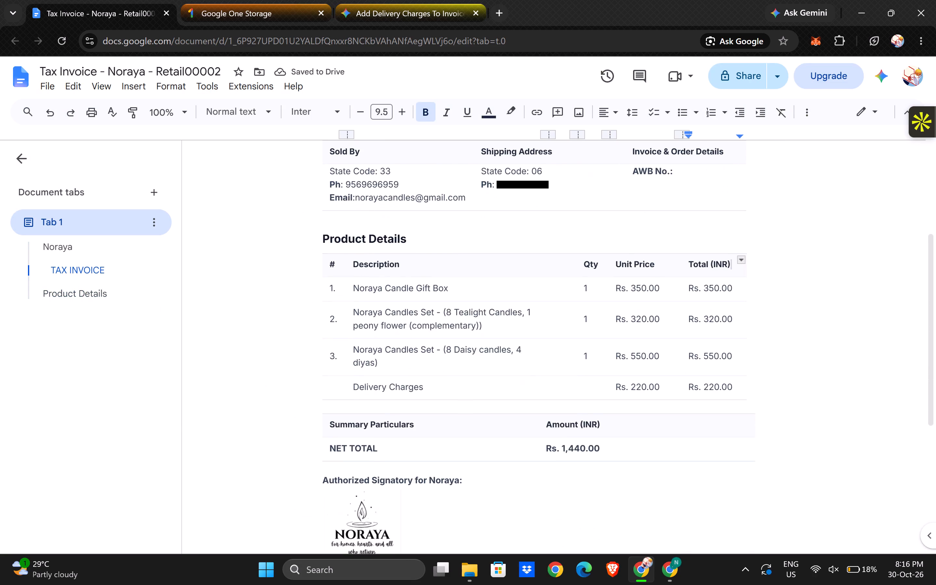
pyautogui.scroll(1, 747, 273)
pyautogui.moveTo(754, 435); pyautogui.dragTo(745, 435)
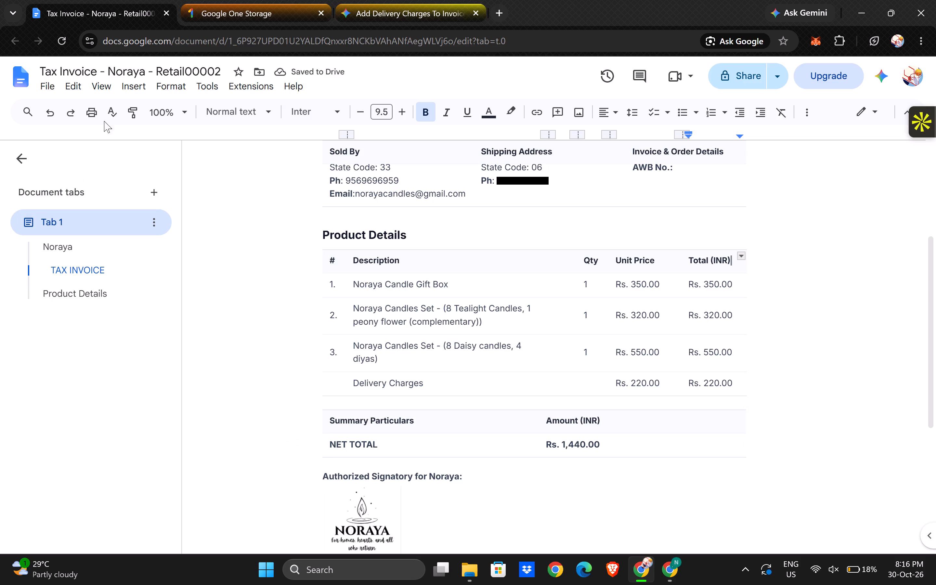
# Switch the document back to Pages format.
pyautogui.click(181, 86)
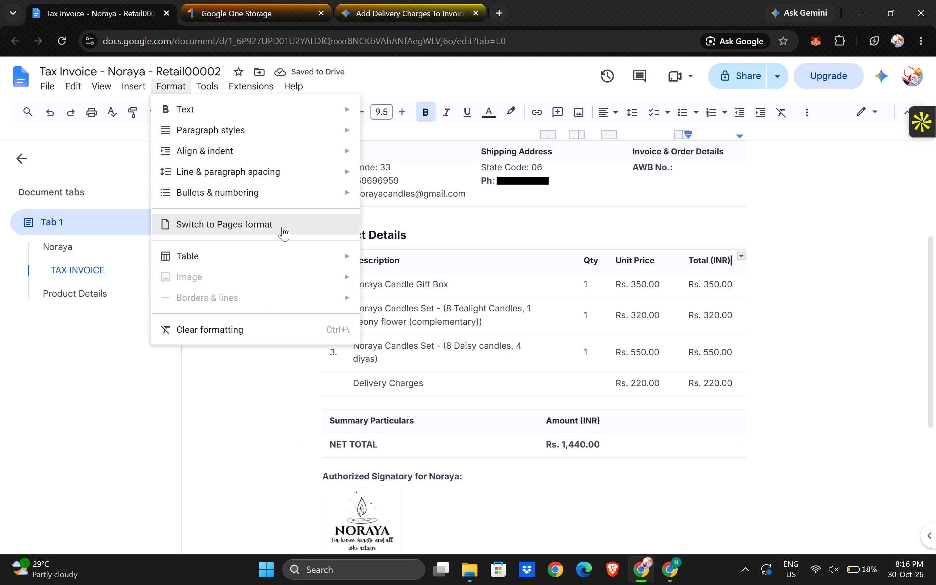
pyautogui.click(282, 227)
pyautogui.scroll(5, 679, 352)
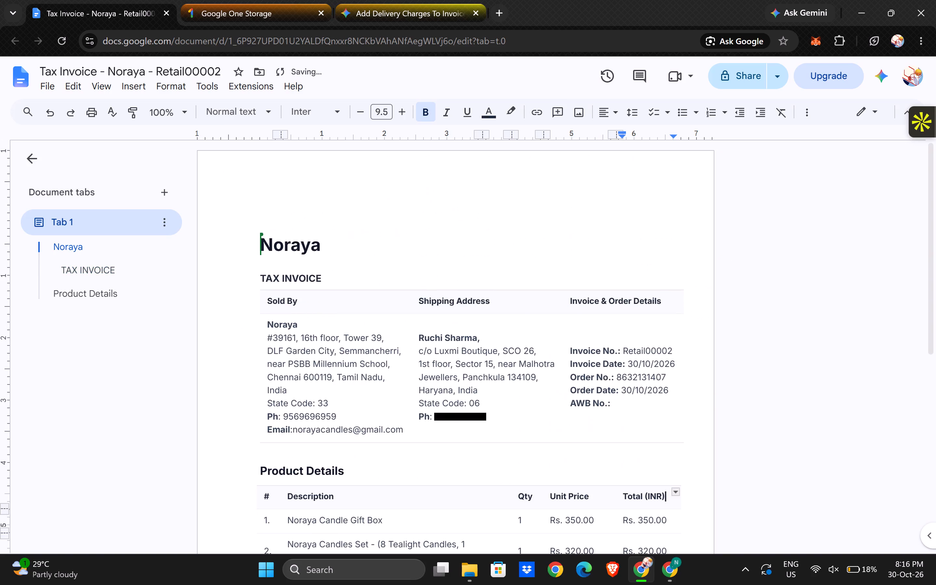
pyautogui.scroll(-3, 679, 352)
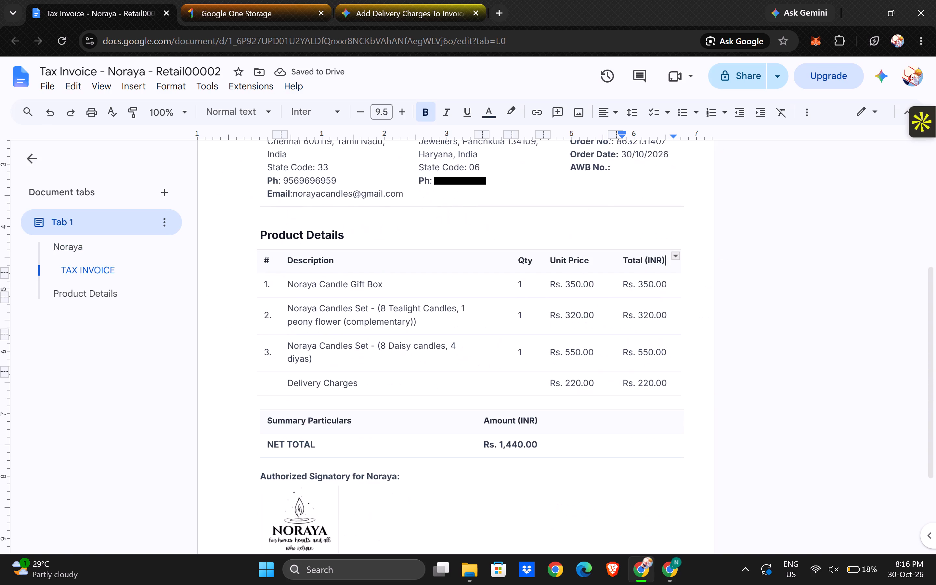
pyautogui.scroll(-4, 679, 352)
pyautogui.scroll(5, 679, 352)
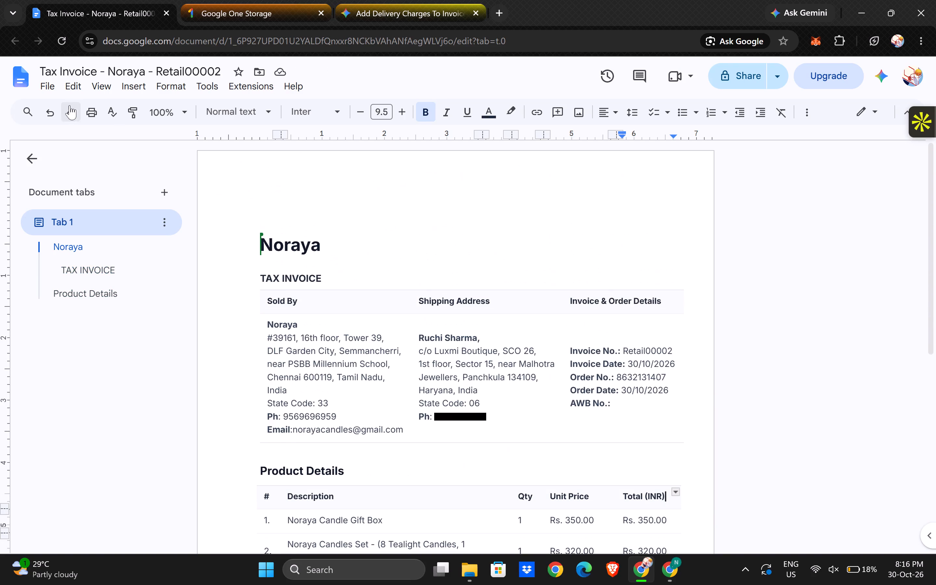
pyautogui.click(42, 89)
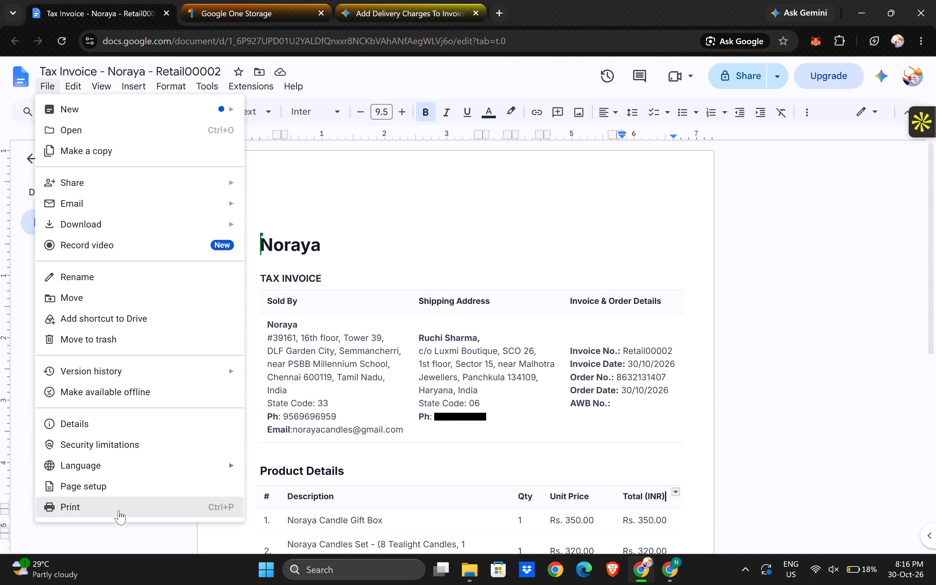
pyautogui.click(119, 511)
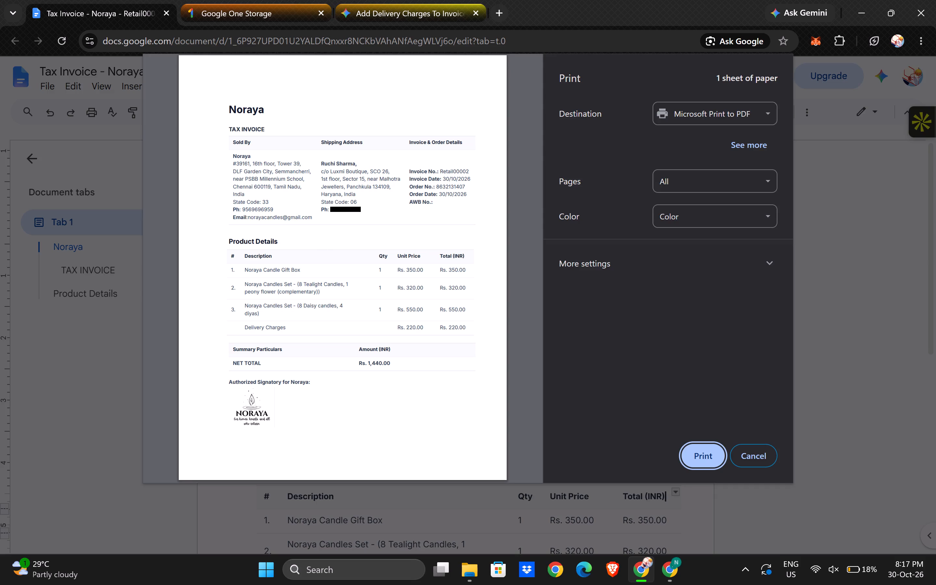
pyautogui.hotkey('alt', 'Tab')
pyautogui.hotkey('alt', 'Tab')
pyautogui.hotkey('alt', 'Tab')
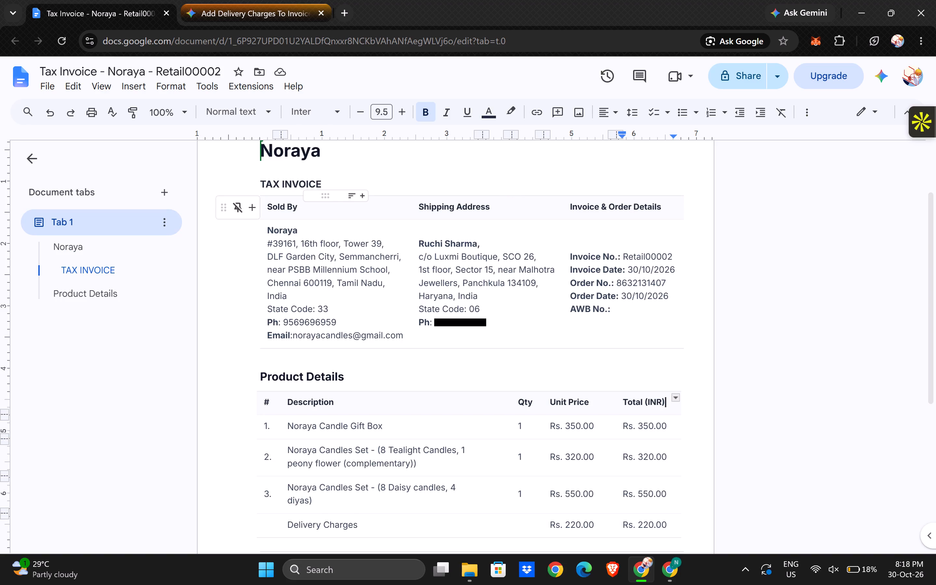
pyautogui.scroll(-2, 475, 277)
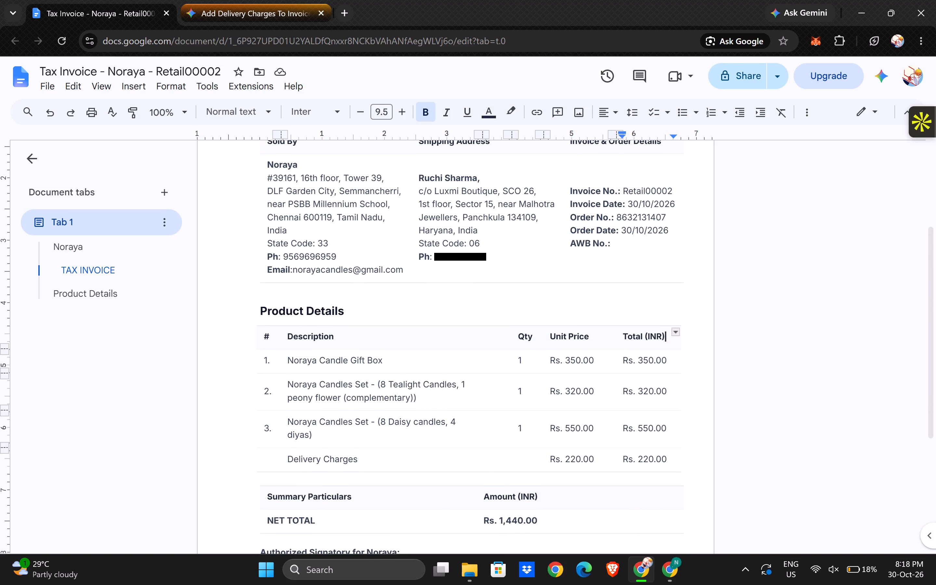
pyautogui.scroll(-2, 475, 277)
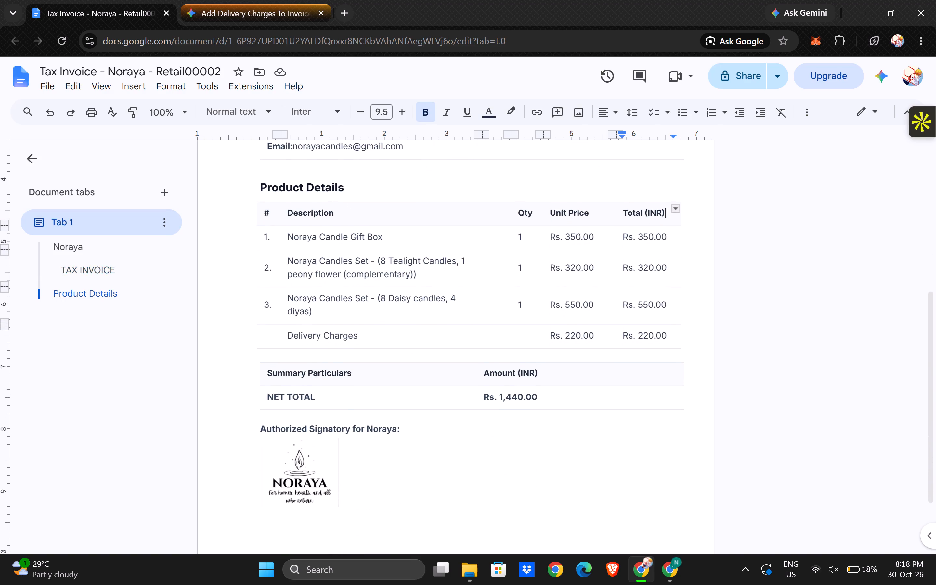
pyautogui.scroll(2, 460, 275)
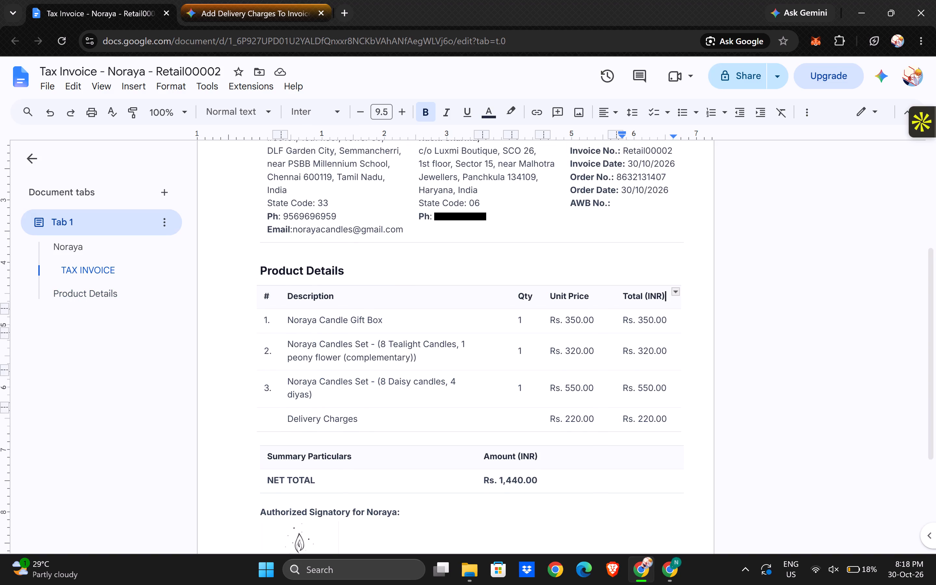
# Delete the Invoice No. line from the Invoice & Order Details cell and close up the empty line it occupied.
pyautogui.scroll(1, 430, 189)
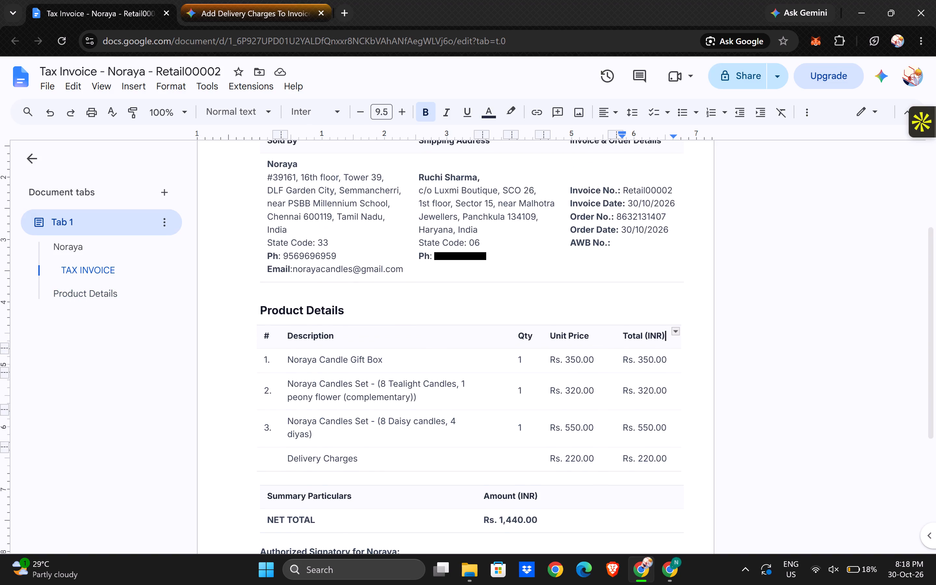
pyautogui.click(312, 434)
pyautogui.hscroll(1, 362, 300)
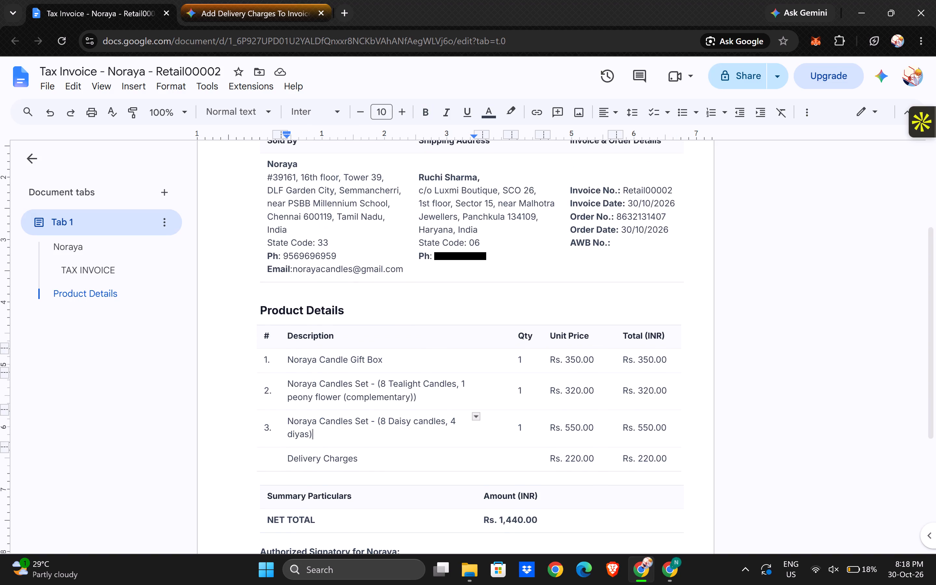
pyautogui.hscroll(1, 362, 300)
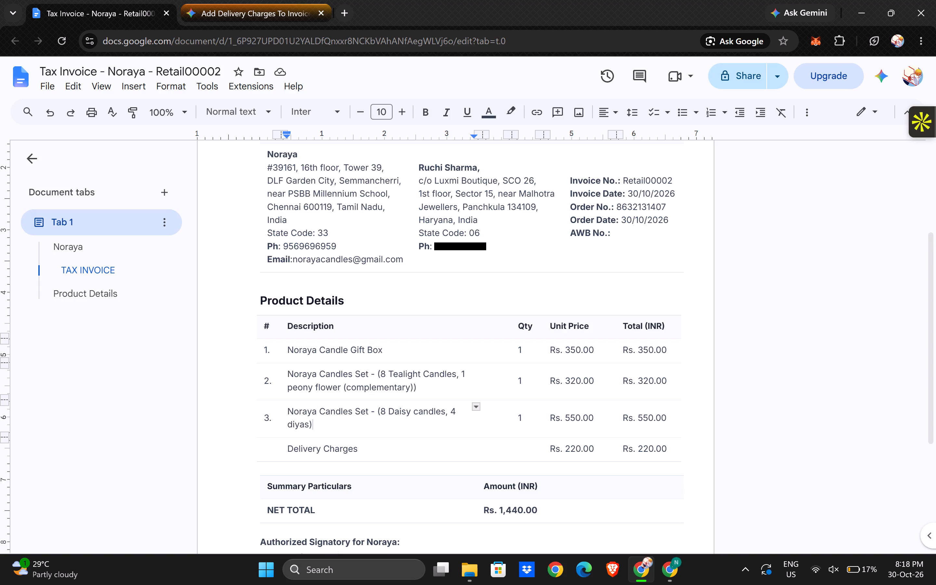
pyautogui.scroll(3, 401, 337)
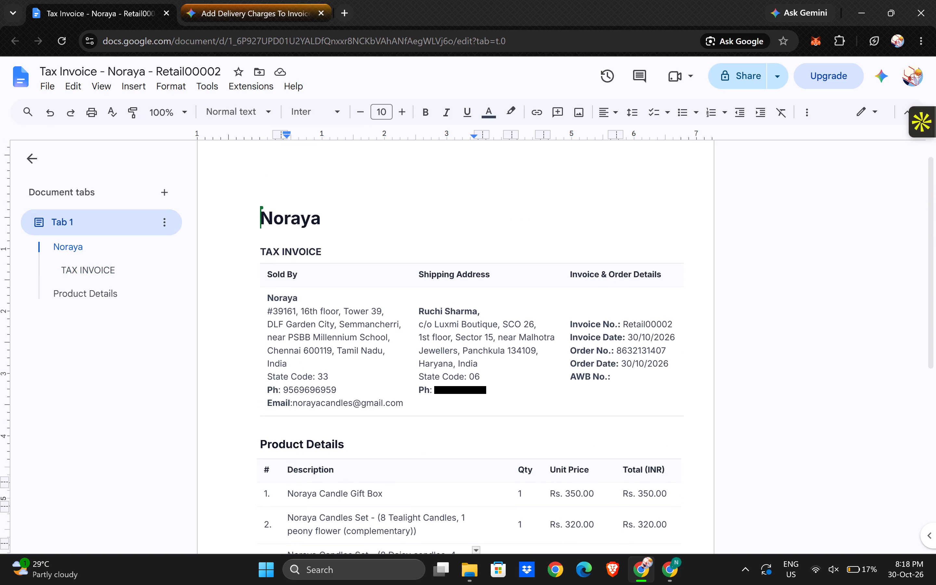
pyautogui.scroll(-1, 472, 400)
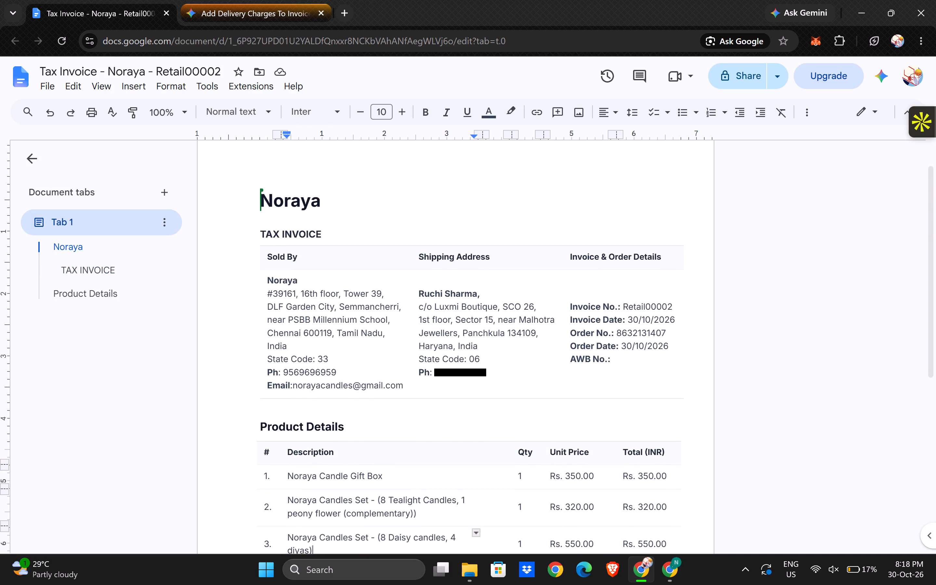
pyautogui.moveTo(672, 305); pyautogui.dragTo(664, 304)
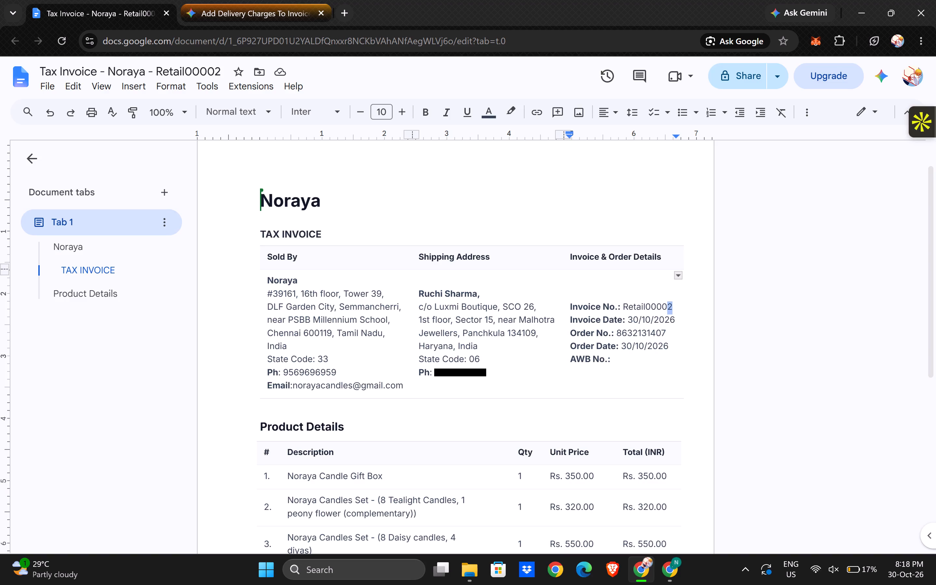
pyautogui.moveTo(664, 304); pyautogui.dragTo(573, 310)
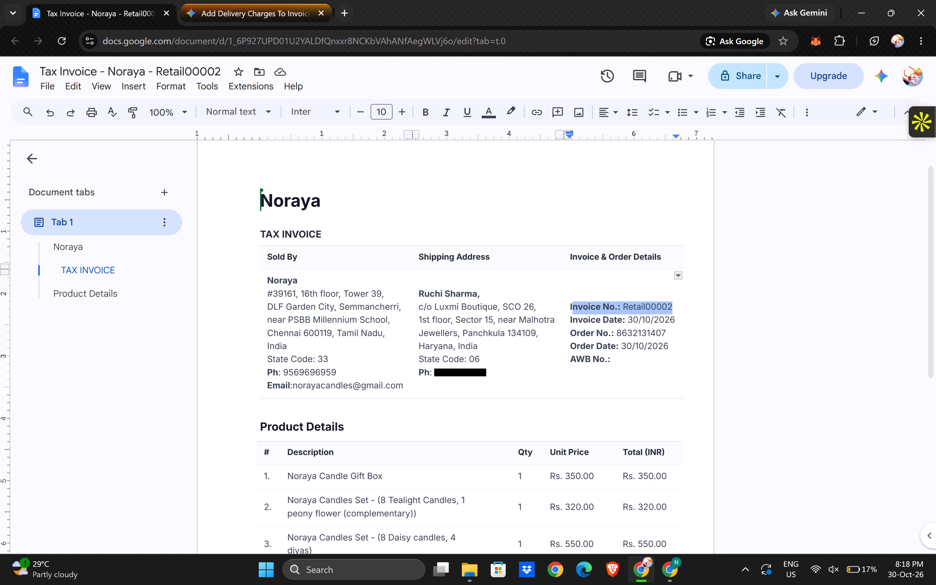
pyautogui.moveTo(573, 310); pyautogui.dragTo(571, 308)
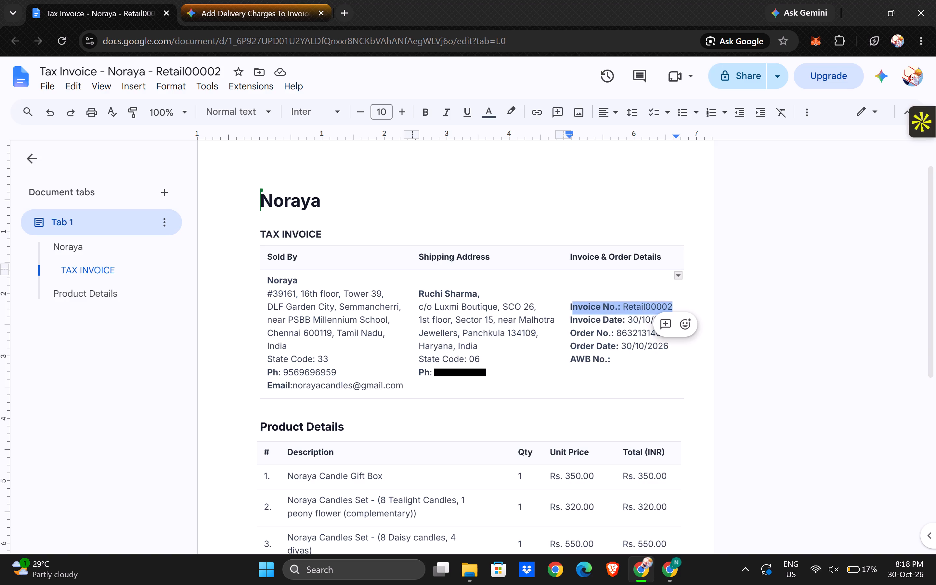
pyautogui.click(623, 301)
pyautogui.moveTo(671, 307); pyautogui.dragTo(572, 313)
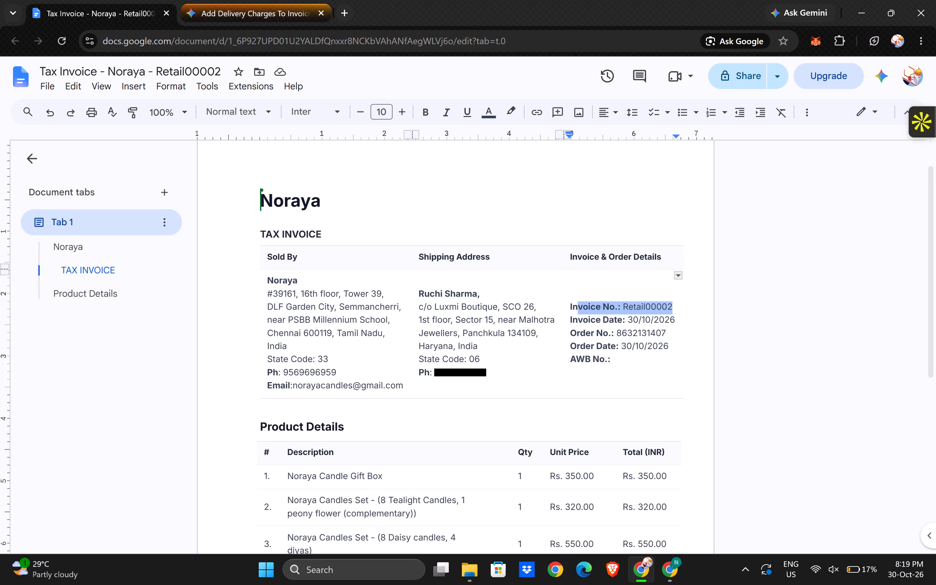
pyautogui.moveTo(572, 313); pyautogui.dragTo(569, 312)
pyautogui.press('BackSpace')
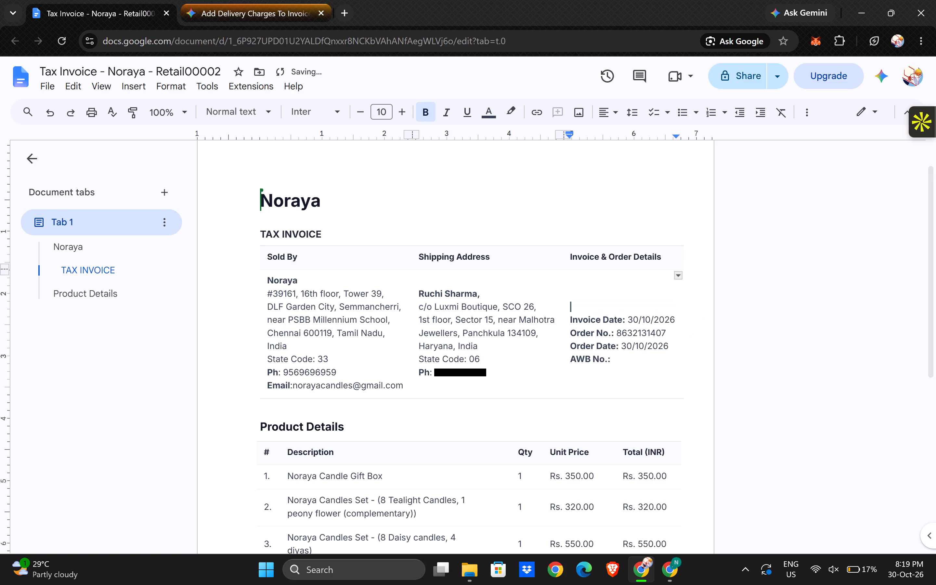
pyautogui.click(569, 319)
pyautogui.press('BackSpace')
pyautogui.press('BackSpace')
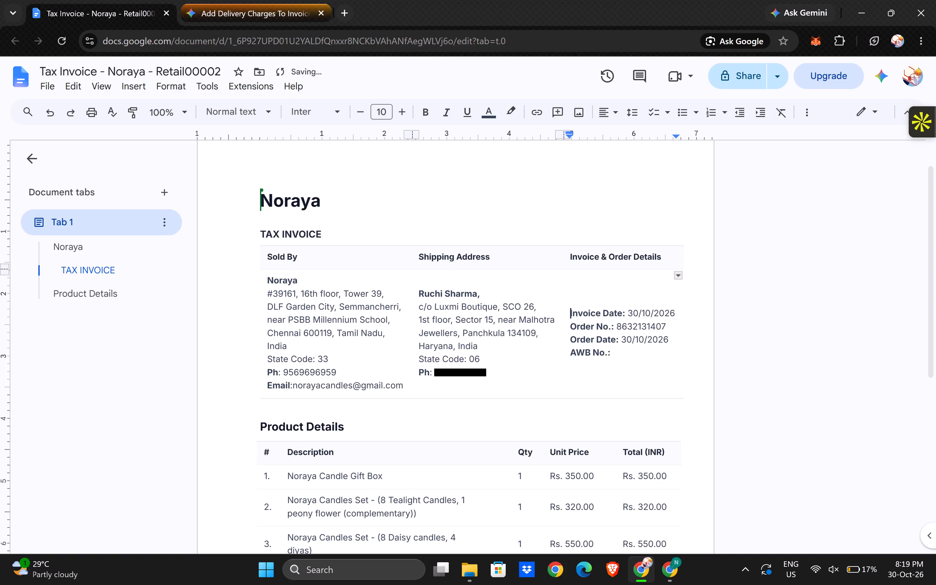
pyautogui.press('BackSpace')
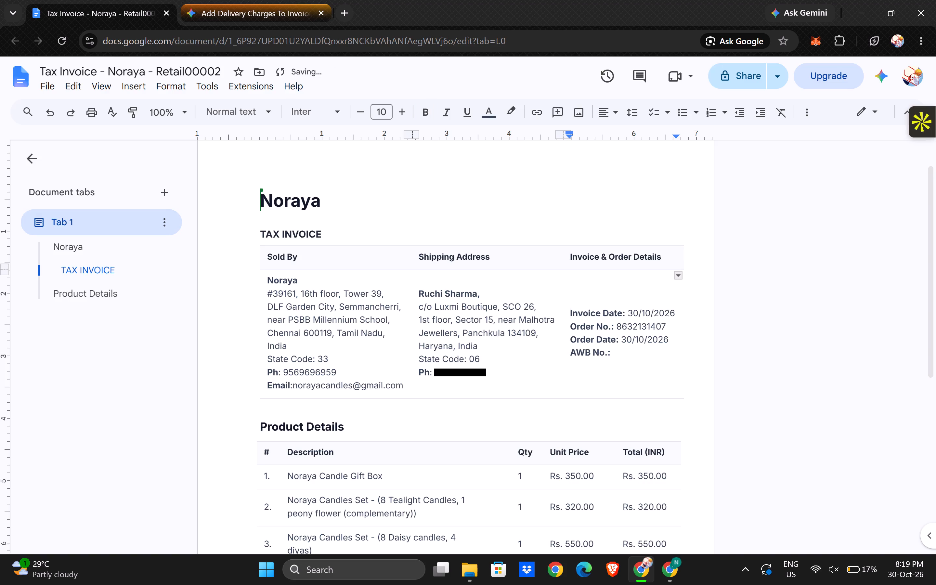
# Check the invoice's order number against the order listed in Shiprocket, and return to the invoice.
pyautogui.click(623, 351)
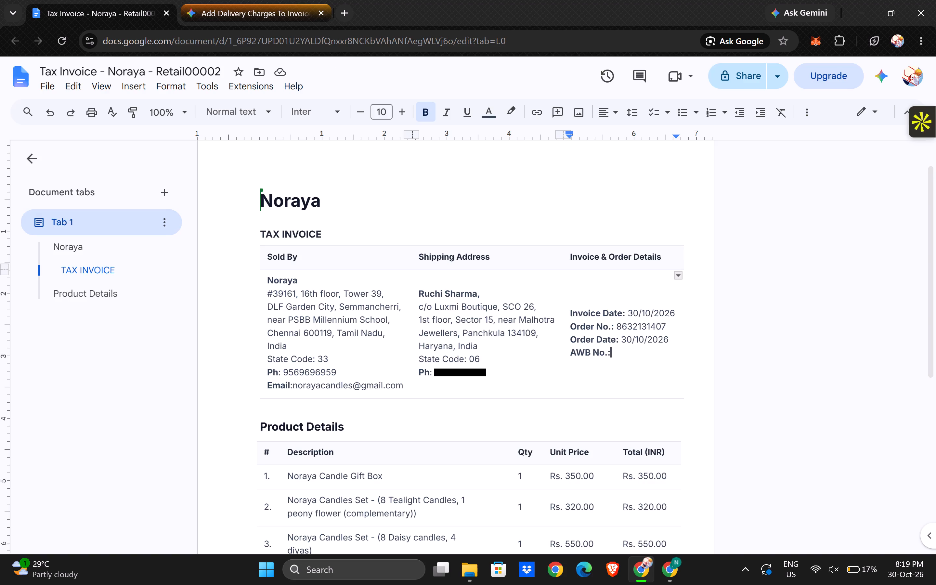
pyautogui.click(614, 326)
pyautogui.moveTo(614, 326); pyautogui.dragTo(622, 325)
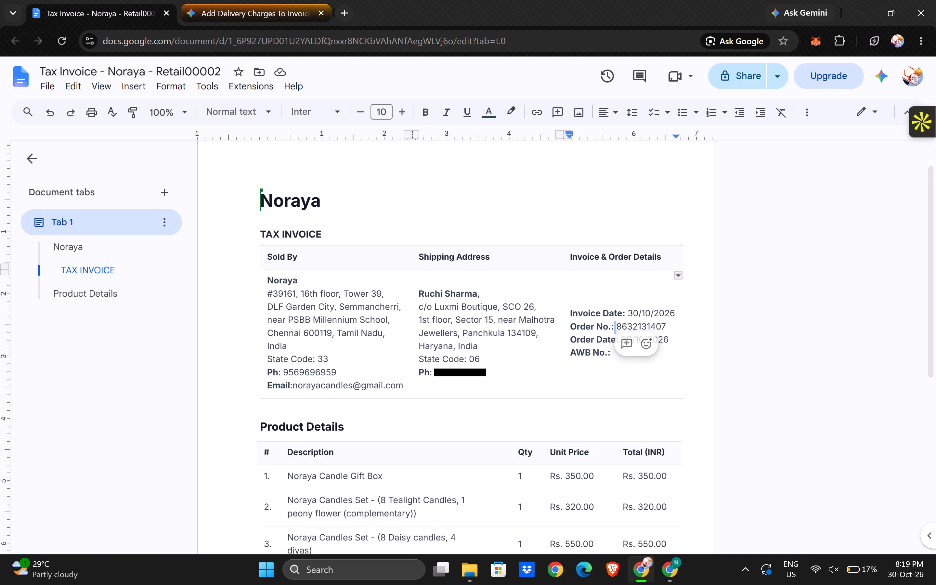
pyautogui.moveTo(622, 325); pyautogui.dragTo(668, 322)
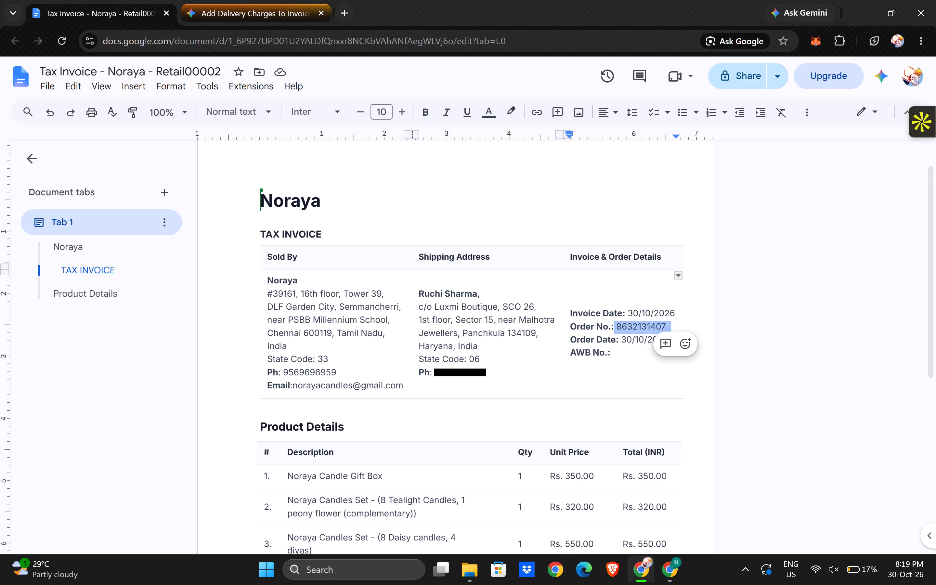
pyautogui.click(668, 322)
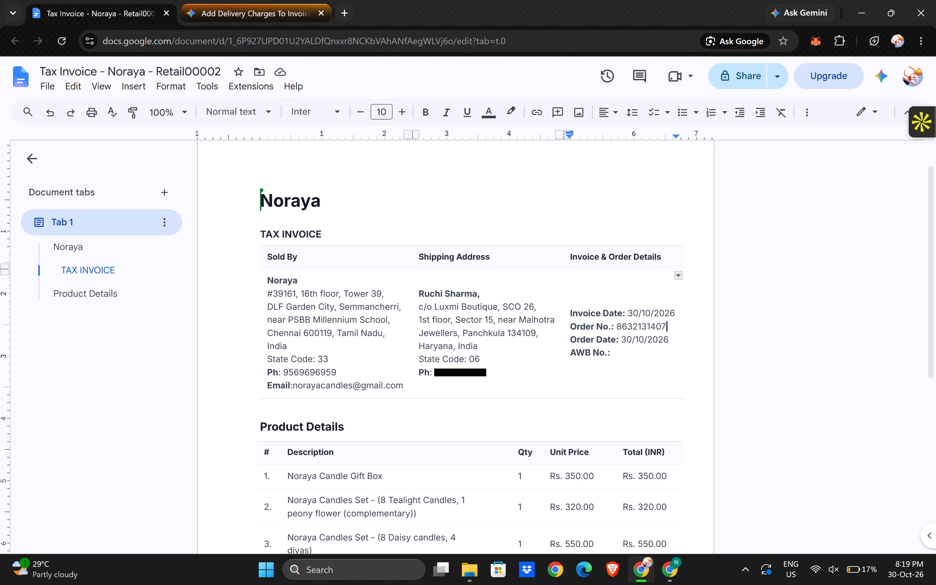
pyautogui.moveTo(617, 324); pyautogui.dragTo(676, 324)
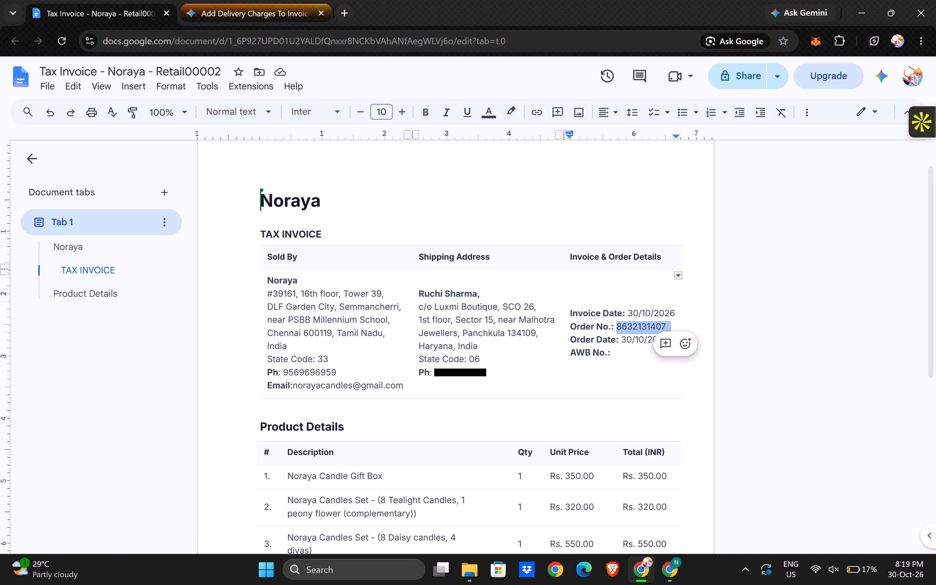
pyautogui.press('Right')
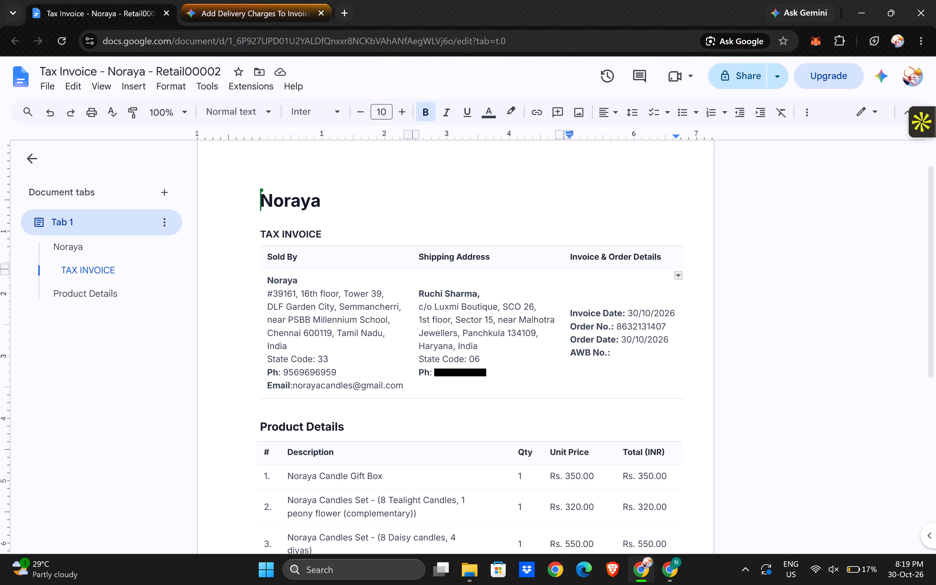
pyautogui.press('Left')
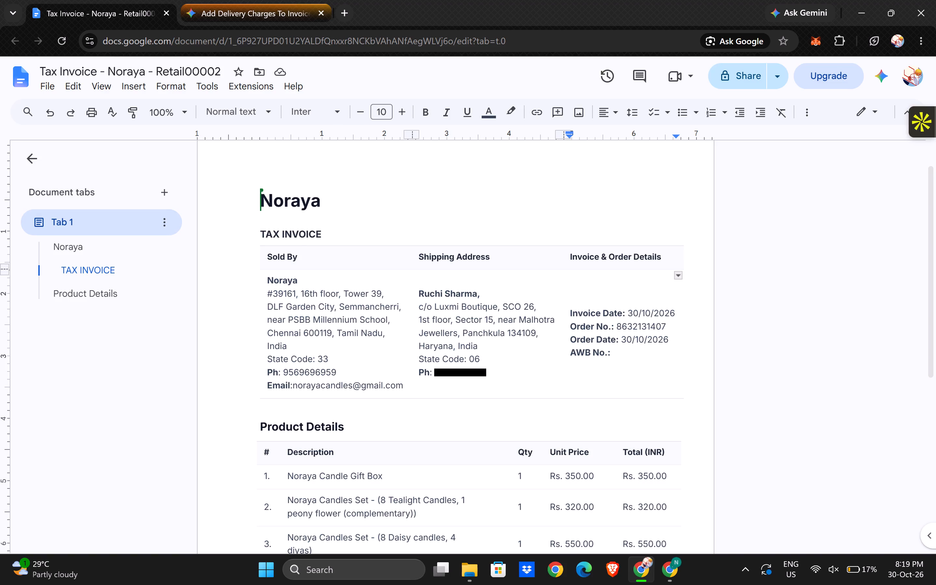
pyautogui.hotkey('alt', 'Tab')
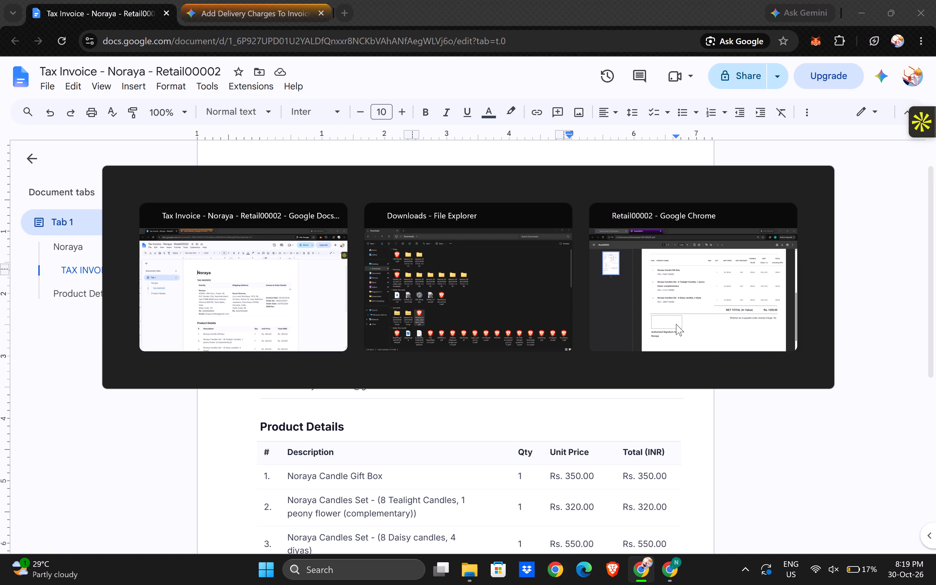
pyautogui.hotkey('alt', 'Tab')
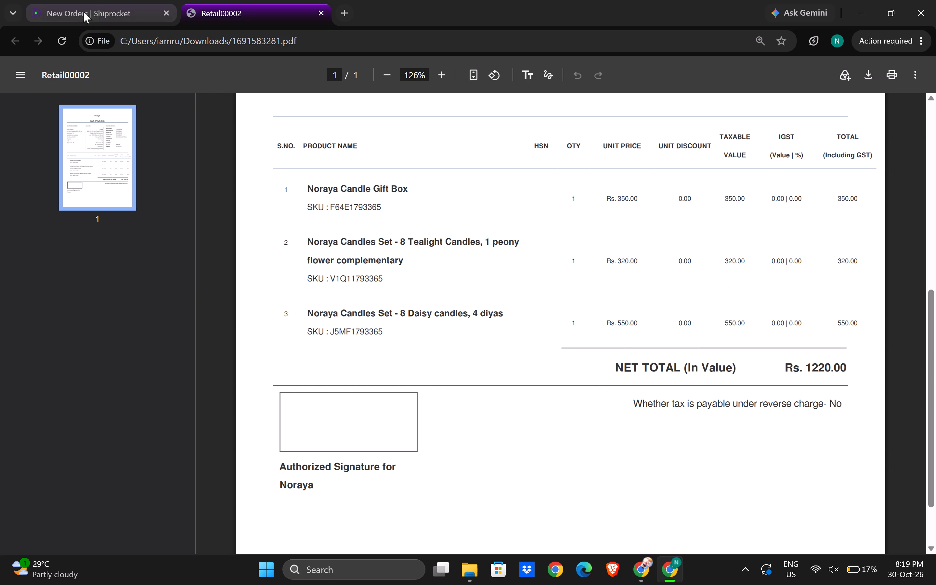
pyautogui.click(91, 10)
pyautogui.scroll(-1, 604, 459)
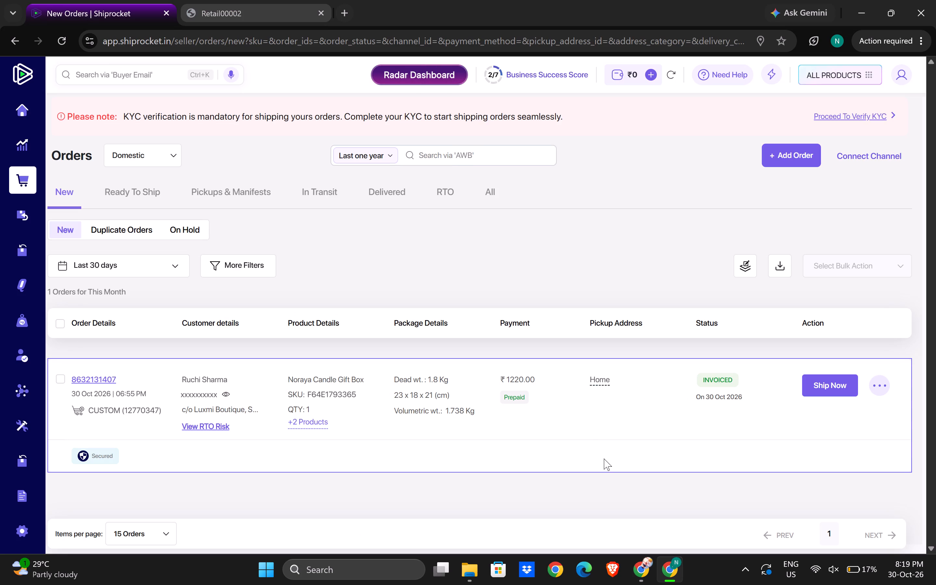
pyautogui.scroll(-1, 423, 406)
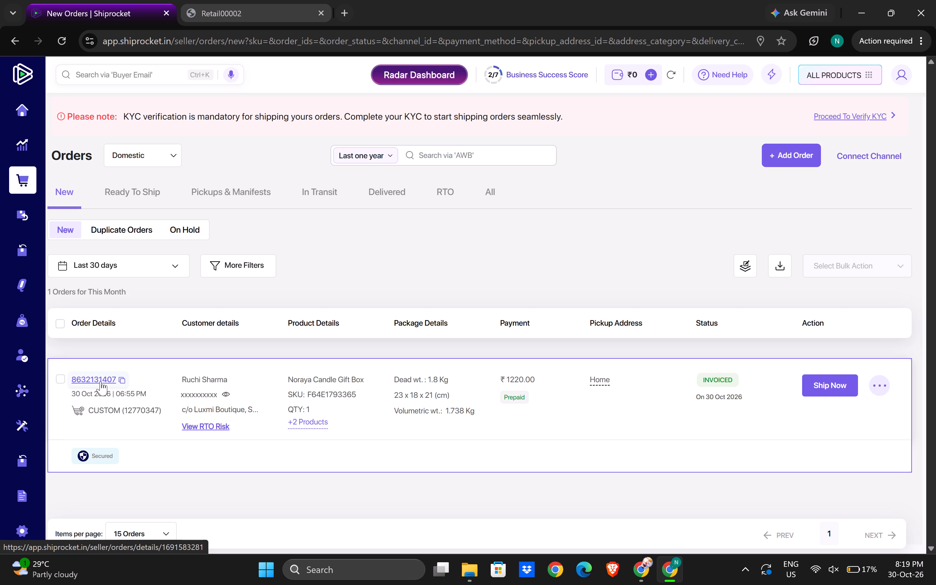
pyautogui.hotkey('alt', 'Tab')
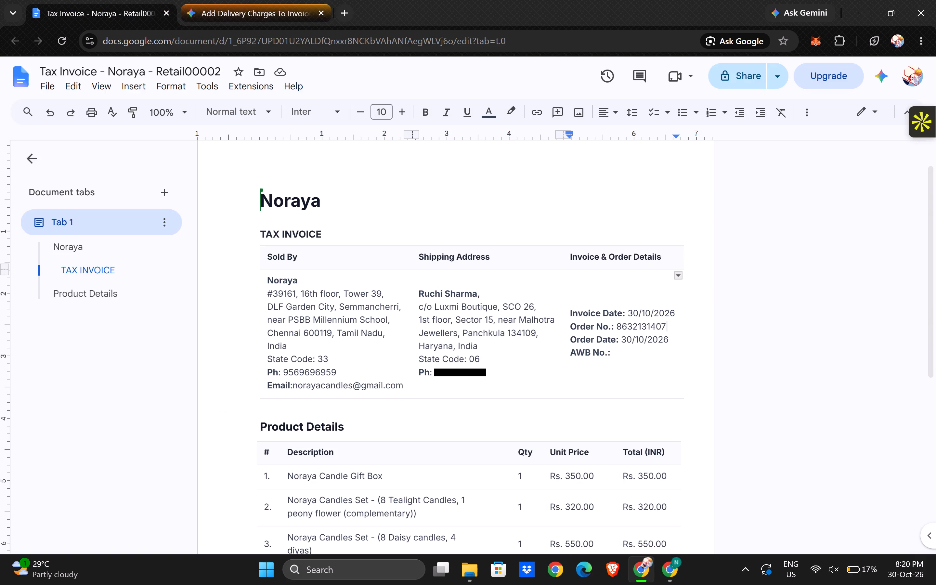
# Clear the order number from the Order No. line, keeping its label followed by a space.
pyautogui.moveTo(670, 325); pyautogui.dragTo(647, 325)
pyautogui.moveTo(647, 325); pyautogui.dragTo(615, 330)
pyautogui.press('BackSpace')
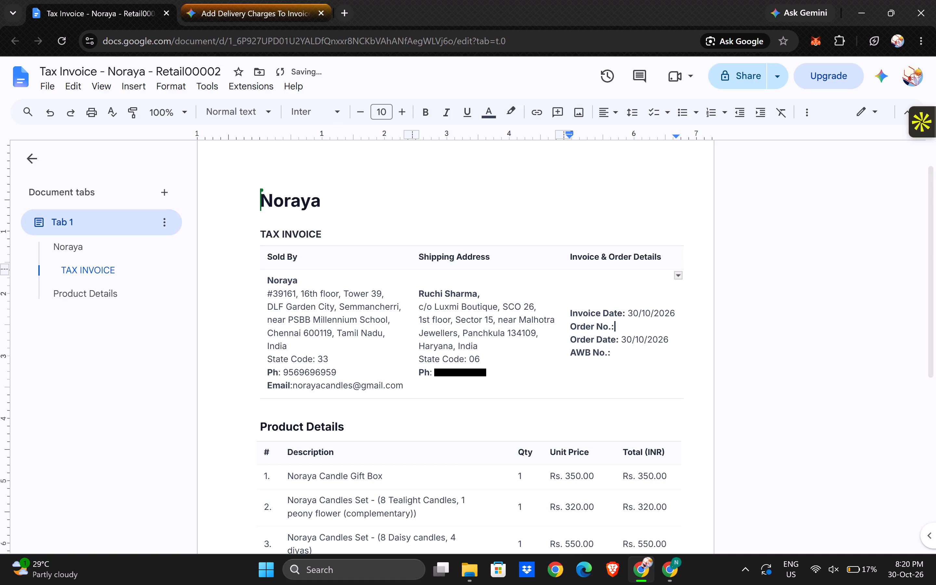
pyautogui.press('space')
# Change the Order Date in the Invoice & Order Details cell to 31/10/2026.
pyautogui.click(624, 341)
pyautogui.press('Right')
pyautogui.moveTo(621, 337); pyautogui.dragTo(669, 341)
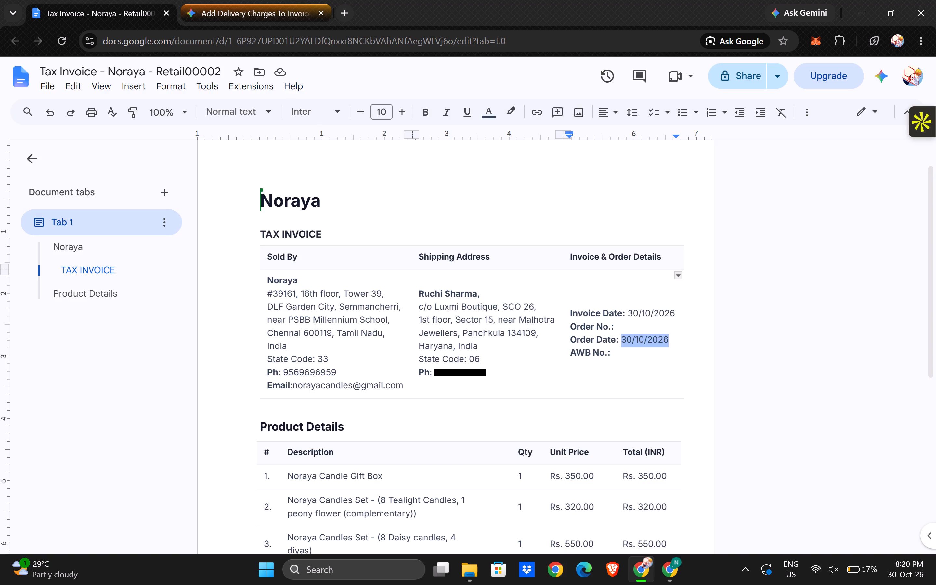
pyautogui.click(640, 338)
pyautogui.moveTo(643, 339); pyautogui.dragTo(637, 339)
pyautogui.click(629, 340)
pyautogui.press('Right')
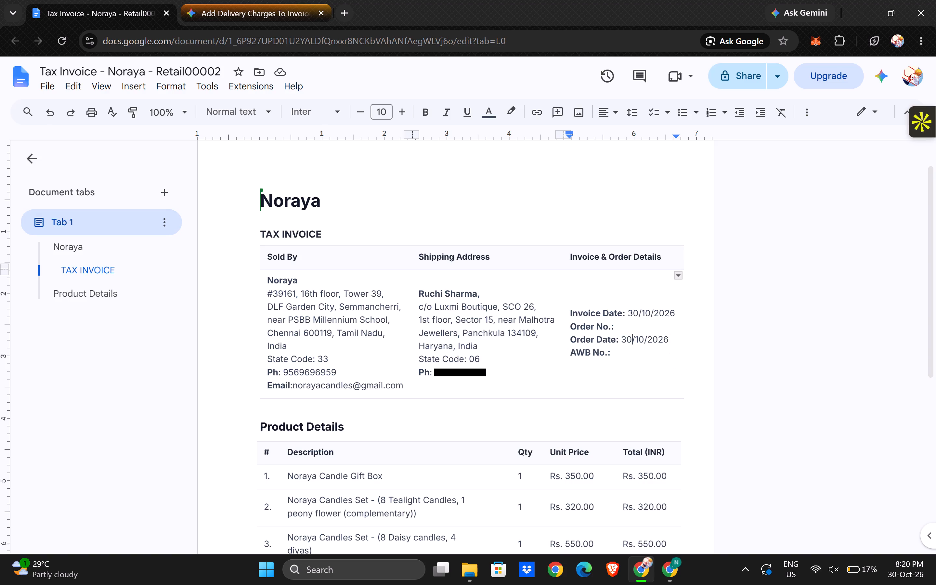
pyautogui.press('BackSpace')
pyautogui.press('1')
# Clear the date from the Order Date line, keeping only its label.
pyautogui.moveTo(665, 339); pyautogui.dragTo(622, 340)
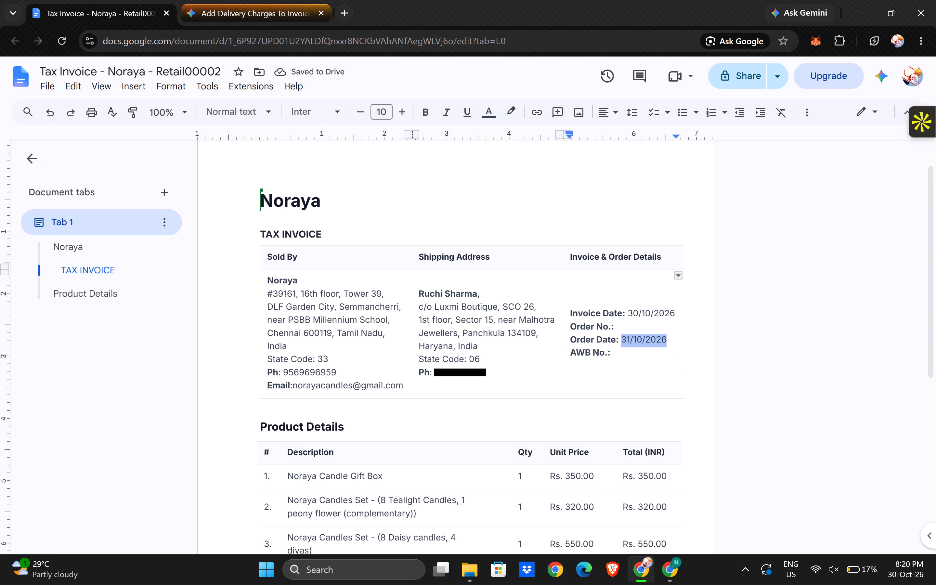
pyautogui.moveTo(622, 340); pyautogui.dragTo(621, 340)
pyautogui.press('BackSpace')
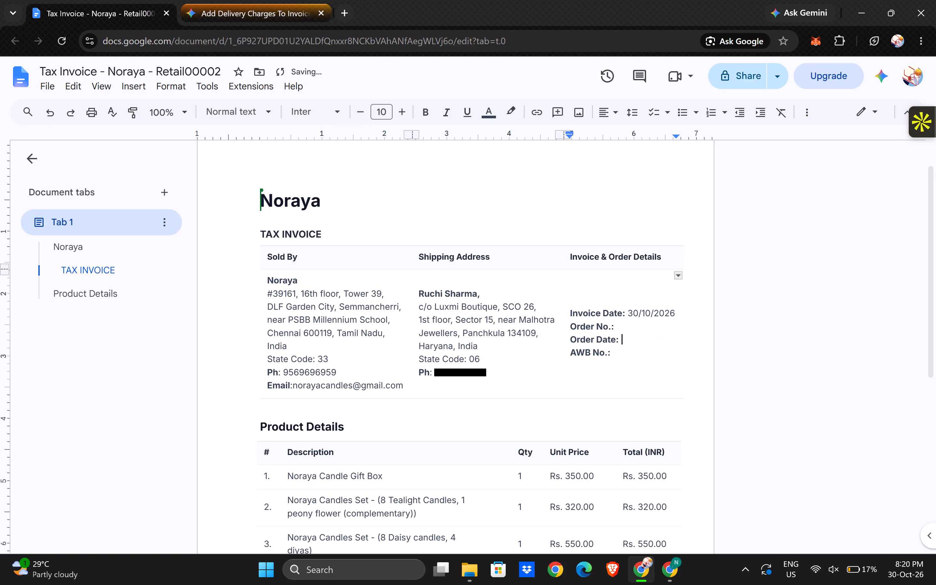
# Add a space after the AWB No. label in the Invoice & Order Details cell.
pyautogui.scroll(-1, 628, 337)
pyautogui.click(626, 331)
pyautogui.scroll(-1, 626, 331)
pyautogui.press('space')
pyautogui.scroll(-1, 626, 331)
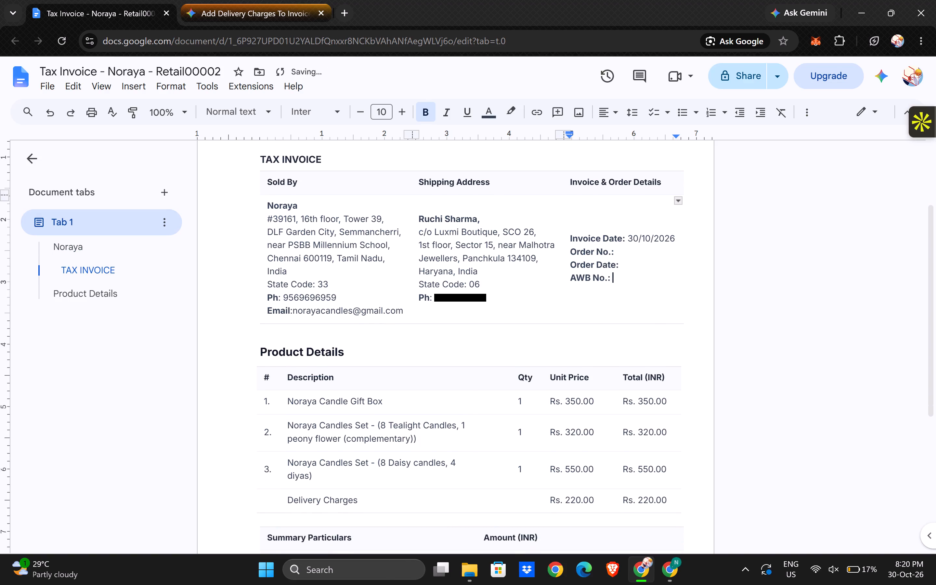
# Check the Shiprocket orders list, return to the browser with the invoice, and search the web for "awb no" in a new tab.
pyautogui.hotkey('alt', 'Tab')
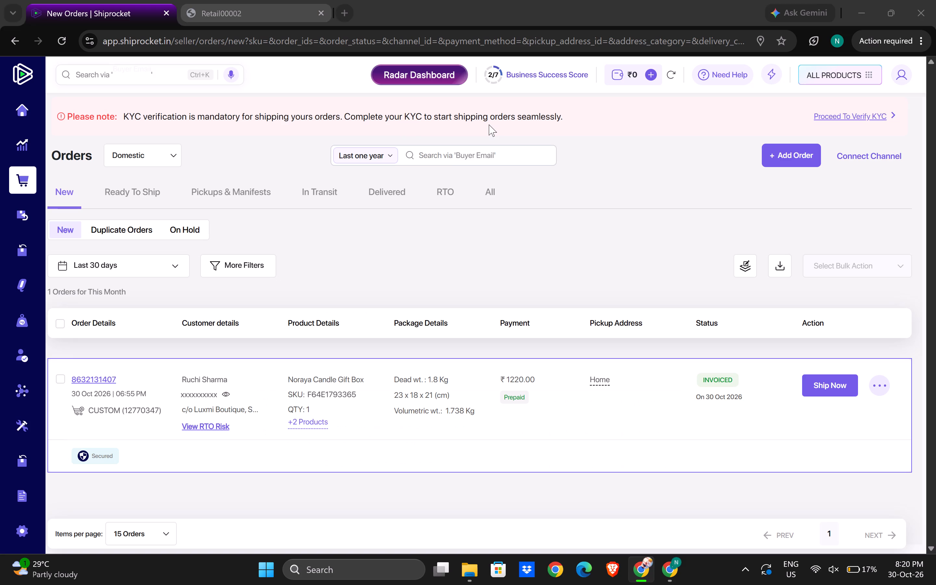
pyautogui.hotkey('alt', 'Tab')
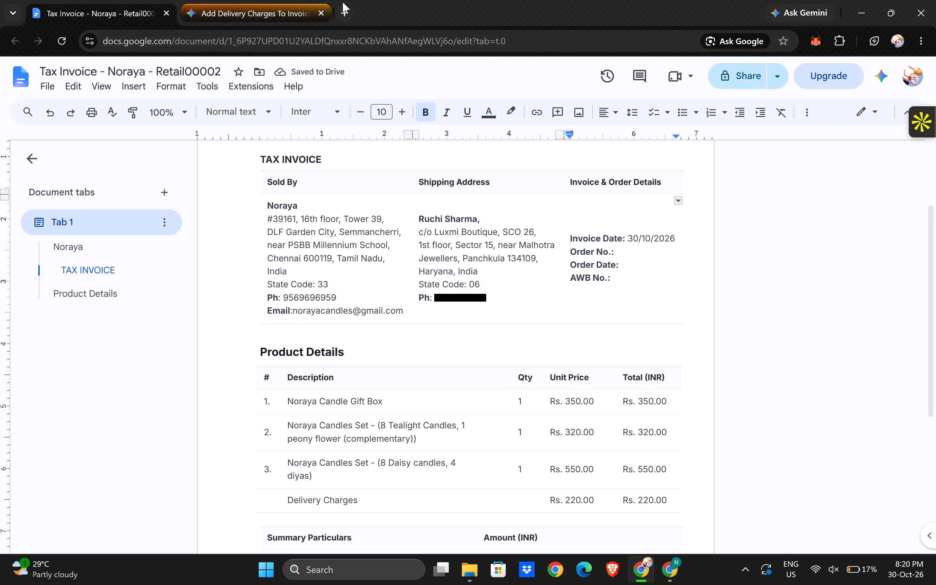
pyautogui.click(348, 13)
pyautogui.write('awb no')
pyautogui.press('Return')
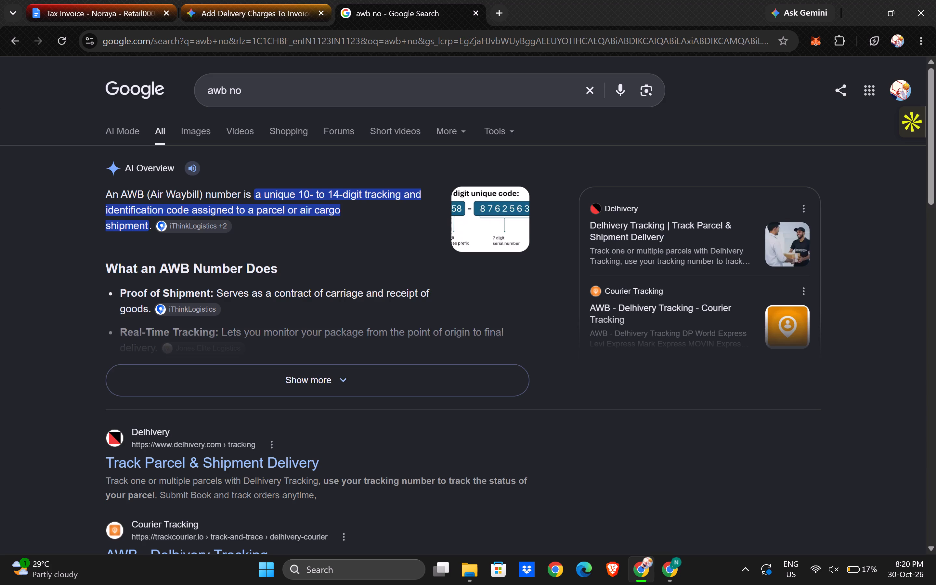
# Return to the invoice document and review it from the TAX INVOICE heading down to the signatory logo stamp.
pyautogui.click(32, 21)
pyautogui.scroll(-1, 439, 205)
pyautogui.scroll(1, 439, 205)
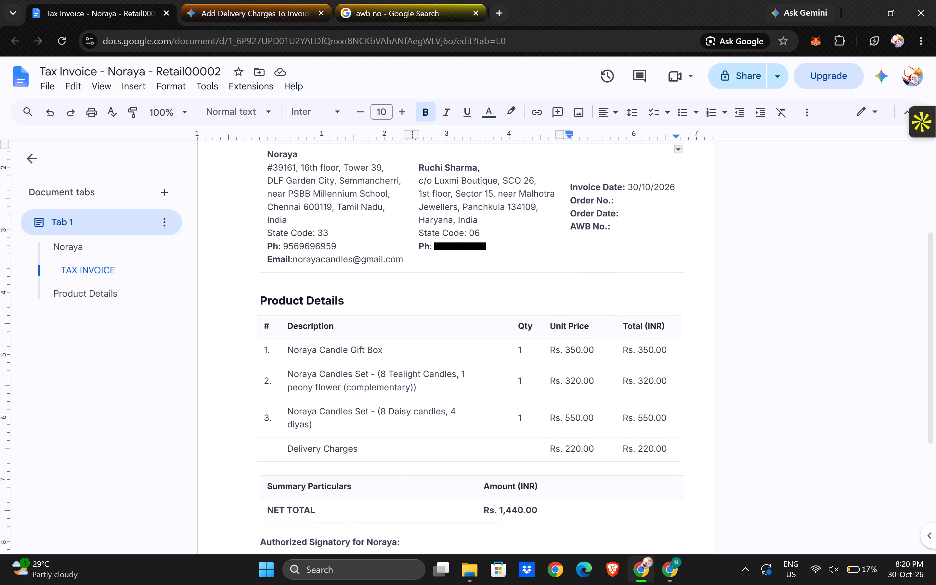
pyautogui.scroll(1, 439, 205)
pyautogui.scroll(1, 460, 252)
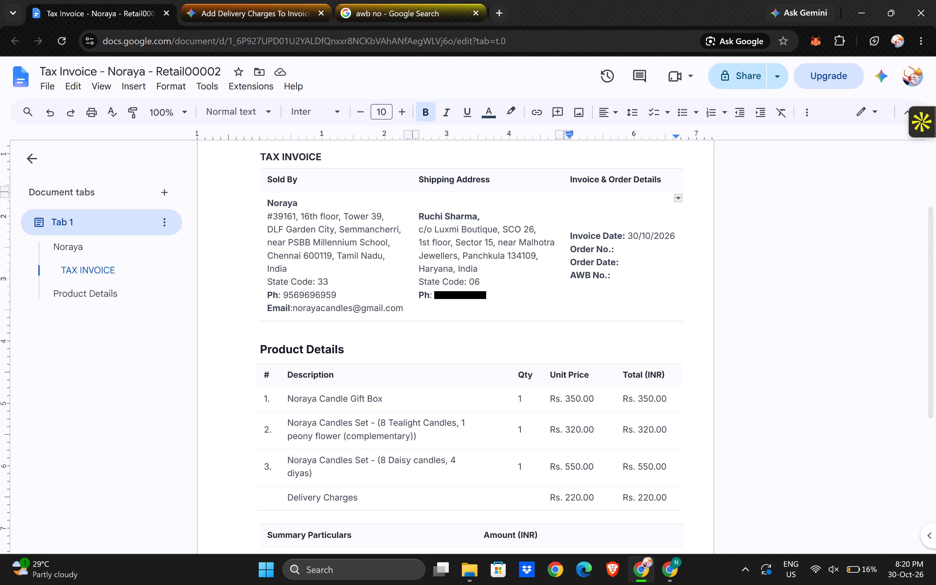
pyautogui.scroll(-2, 466, 290)
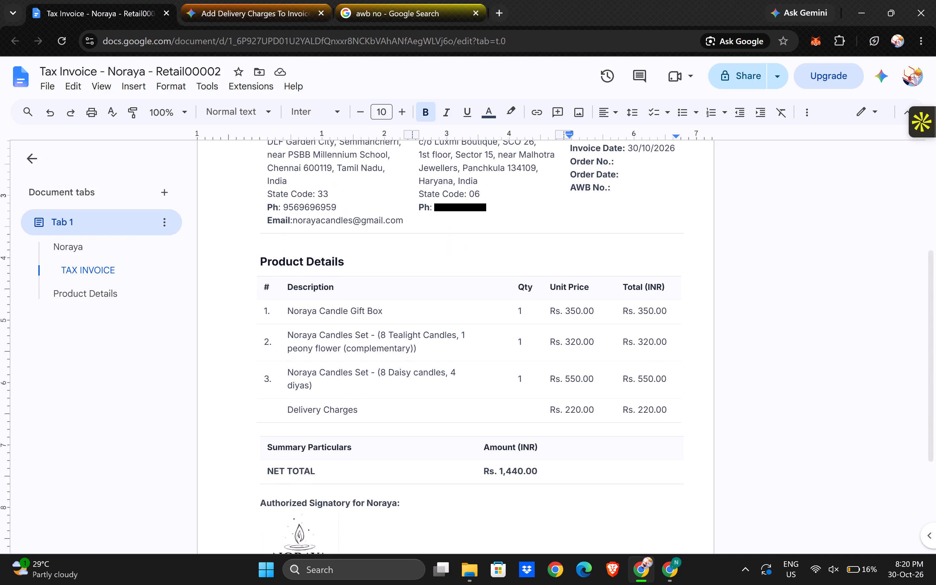
pyautogui.scroll(-2, 466, 290)
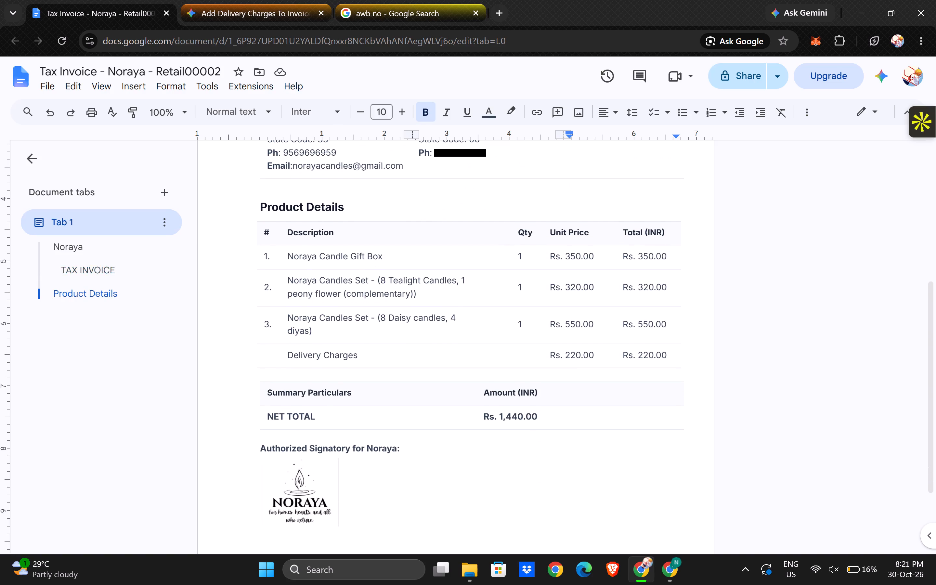
pyautogui.scroll(-1, 352, 326)
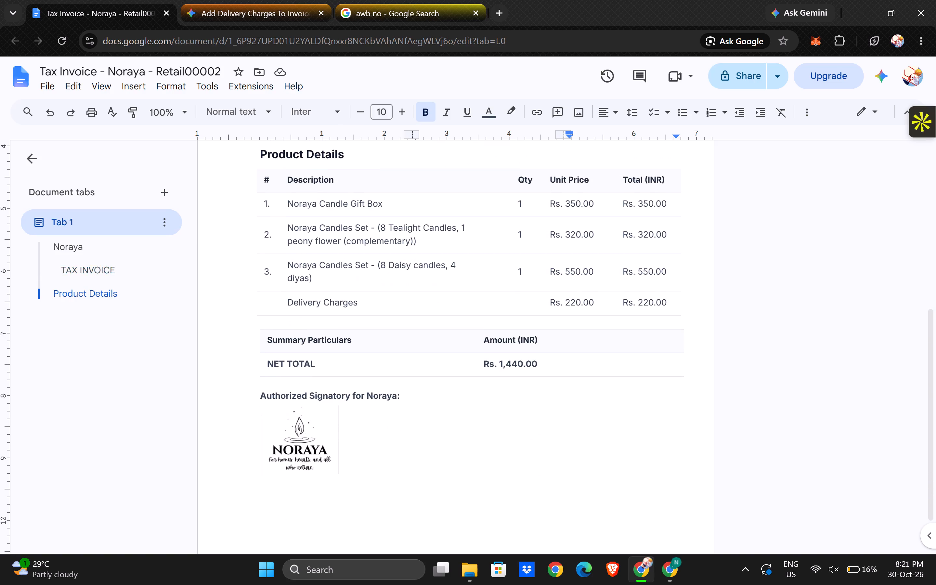
pyautogui.scroll(-2, 322, 380)
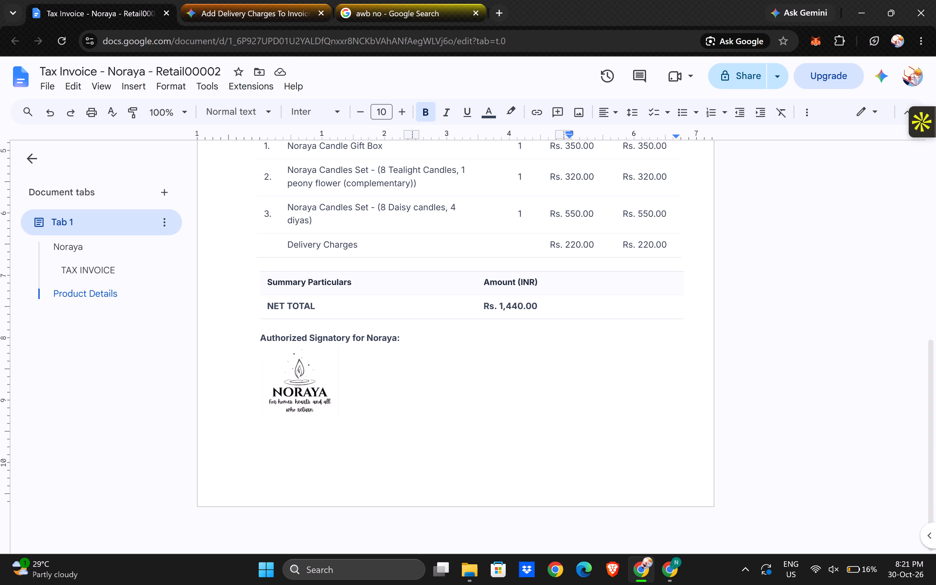
pyautogui.scroll(1, 618, 250)
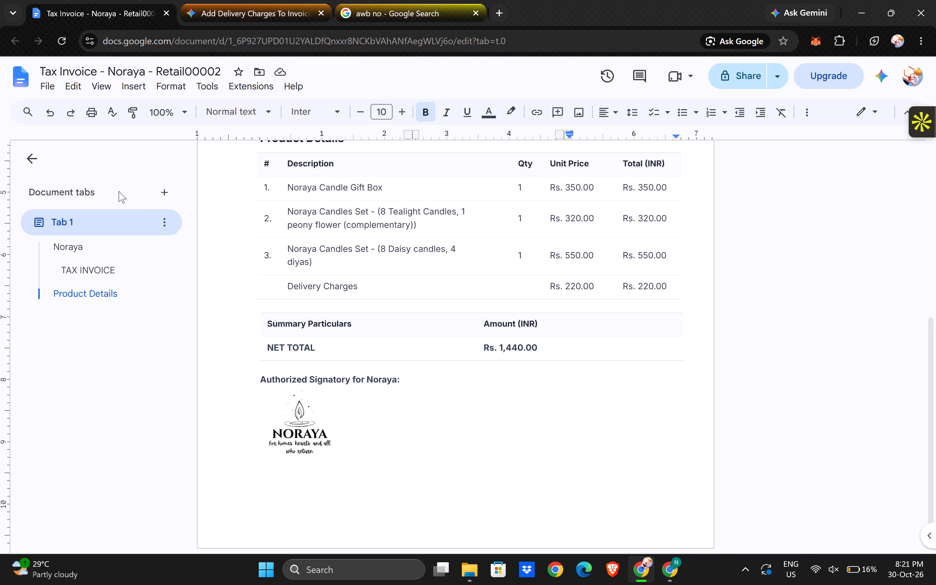
# Open the invoice's print preview, set color to Black and white, choose Save as PDF as the destination, and cancel without saving.
pyautogui.click(46, 84)
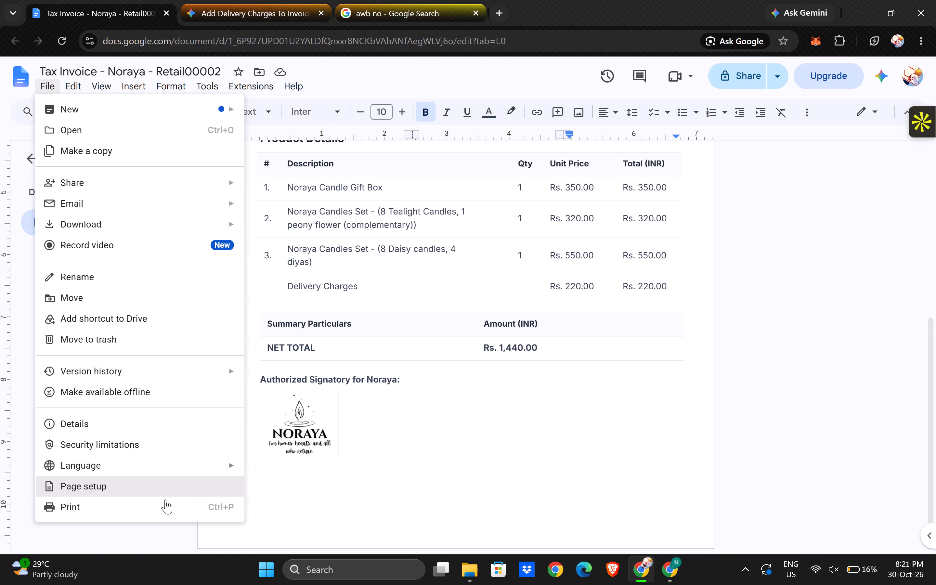
pyautogui.click(168, 508)
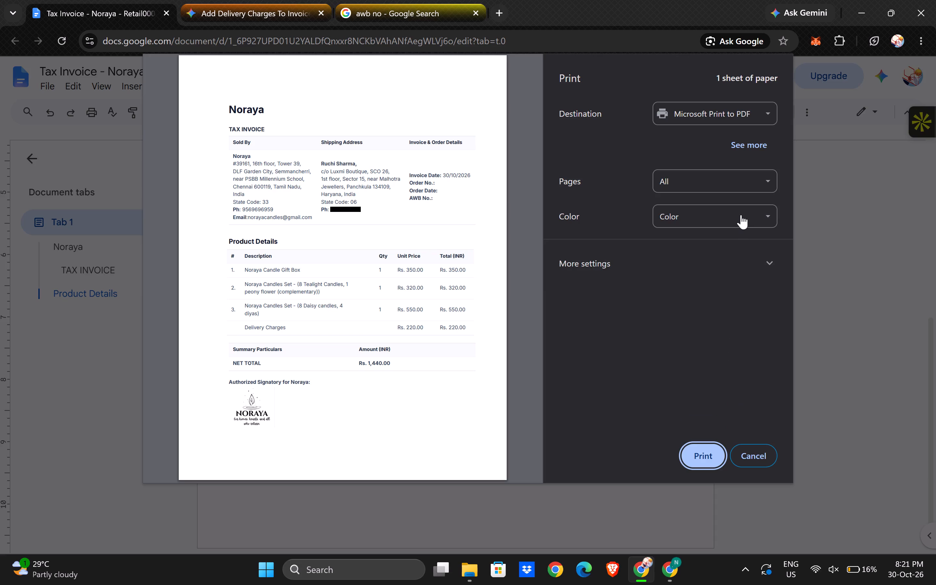
pyautogui.click(741, 215)
pyautogui.click(735, 238)
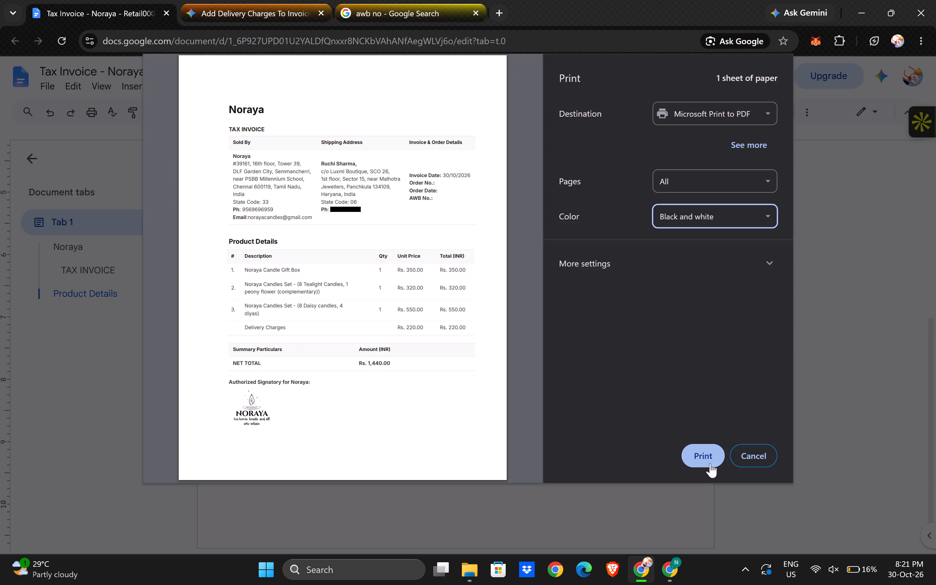
pyautogui.click(753, 107)
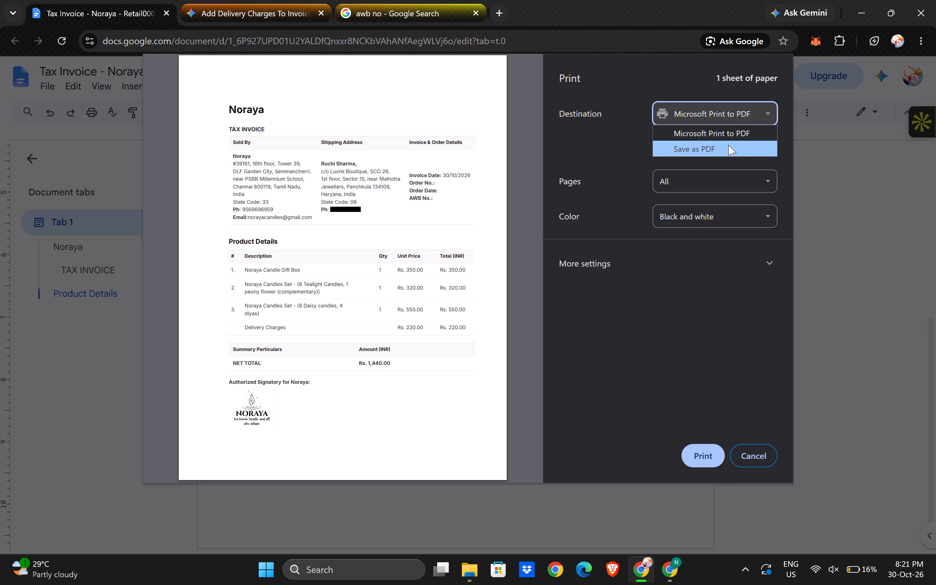
pyautogui.click(728, 145)
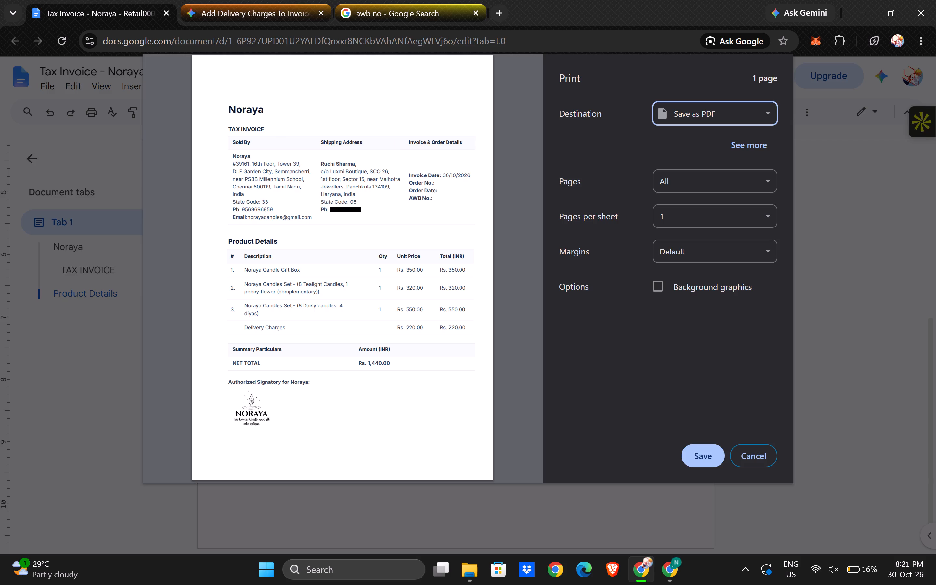
pyautogui.click(757, 445)
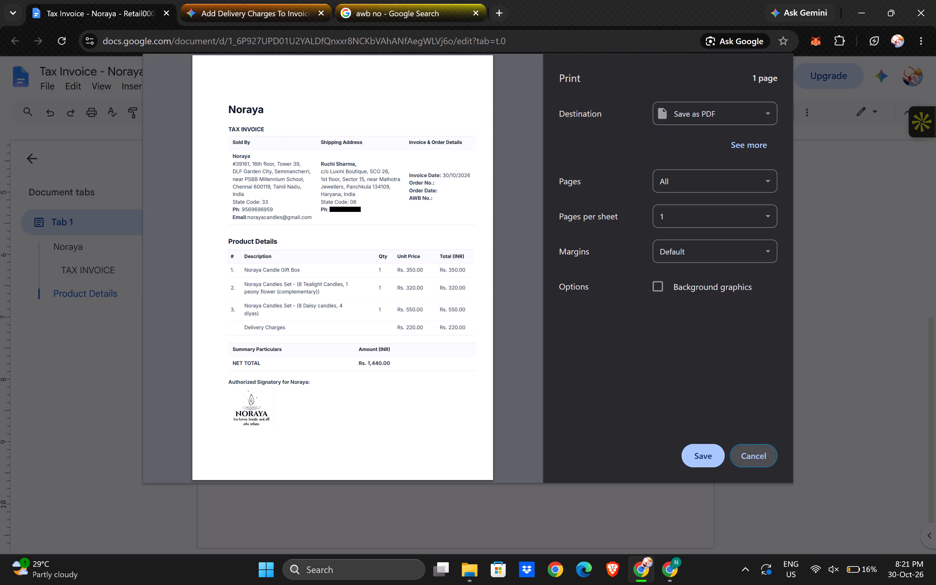
# Delete the Noraya title at the top of the invoice together with its empty line.
pyautogui.scroll(9, 448, 360)
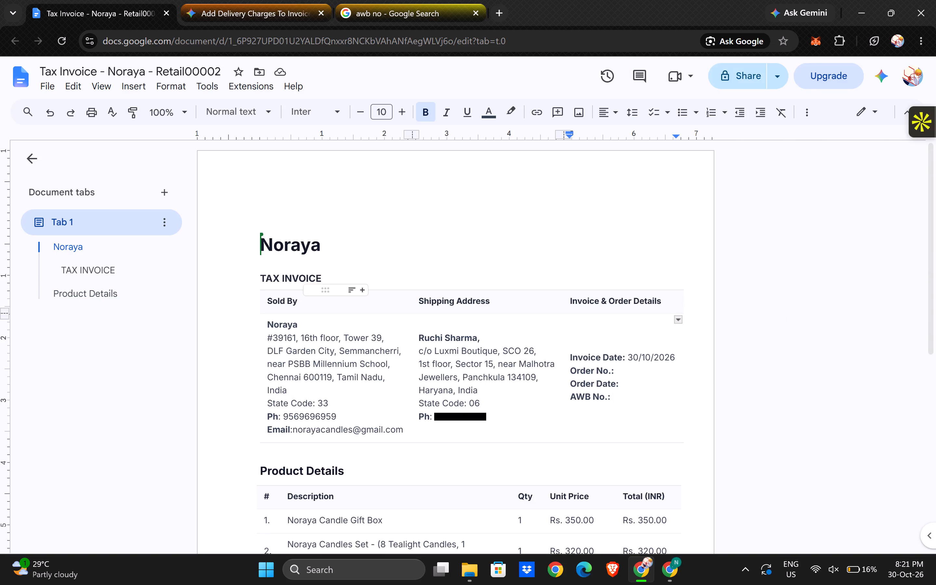
pyautogui.moveTo(330, 265); pyautogui.dragTo(314, 244)
pyautogui.click(337, 258)
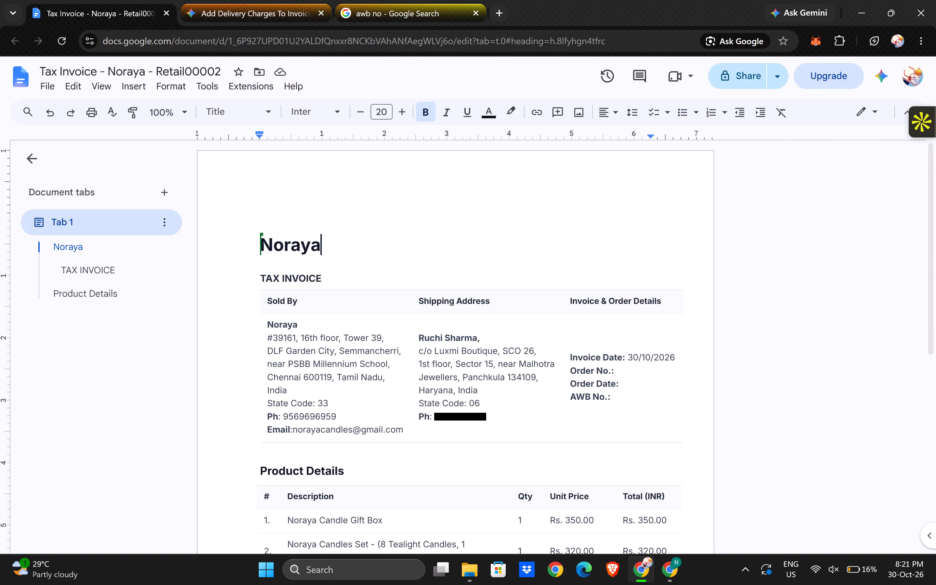
pyautogui.moveTo(336, 249); pyautogui.dragTo(241, 240)
pyautogui.press('BackSpace')
pyautogui.press('Down')
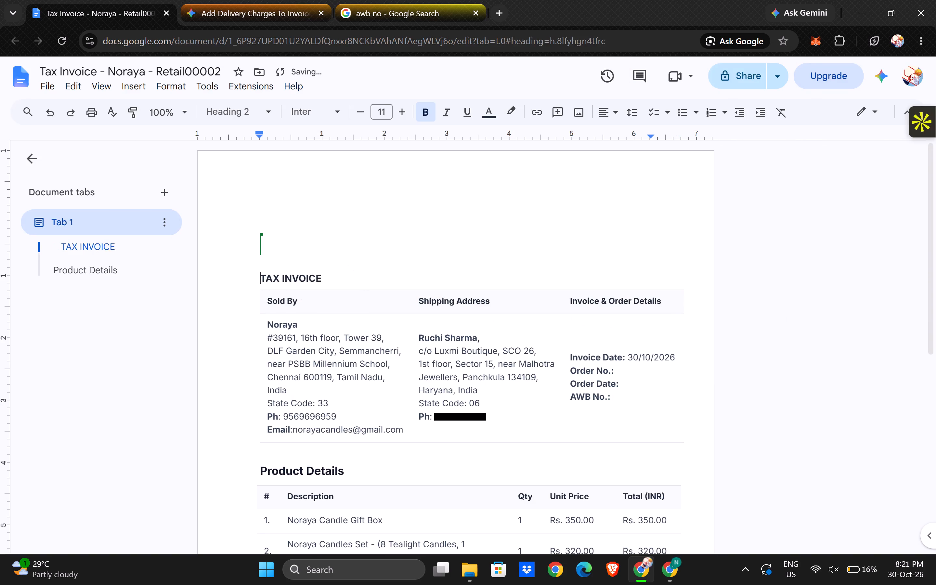
pyautogui.press('BackSpace')
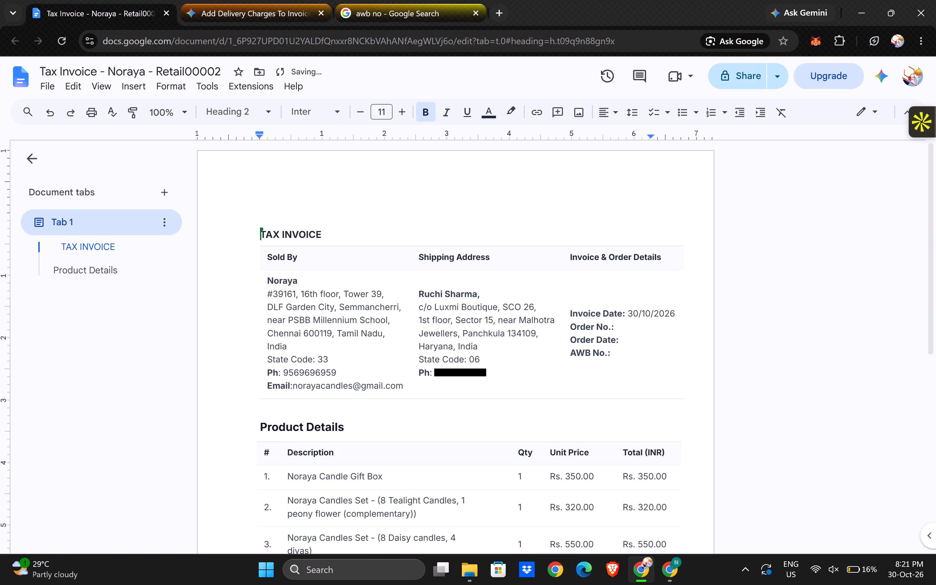
pyautogui.press('Up')
pyautogui.press('BackSpace')
# Remove the word TAX from the document heading, leaving INVOICE.
pyautogui.click(278, 235)
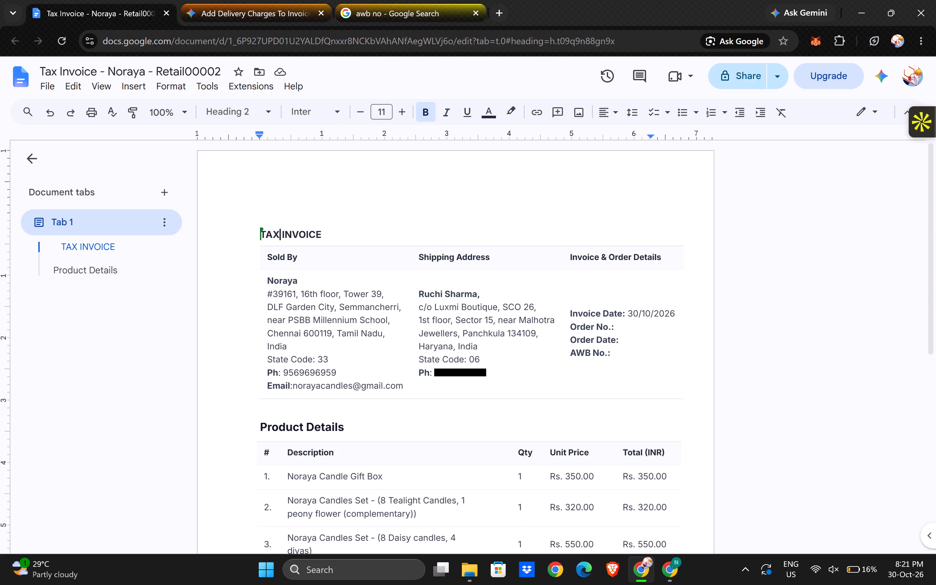
pyautogui.press('Right')
pyautogui.press('BackSpace')
pyautogui.press('BackSpace')
pyautogui.press('BackSpace')
pyautogui.press('BackSpace')
pyautogui.press('BackSpace')
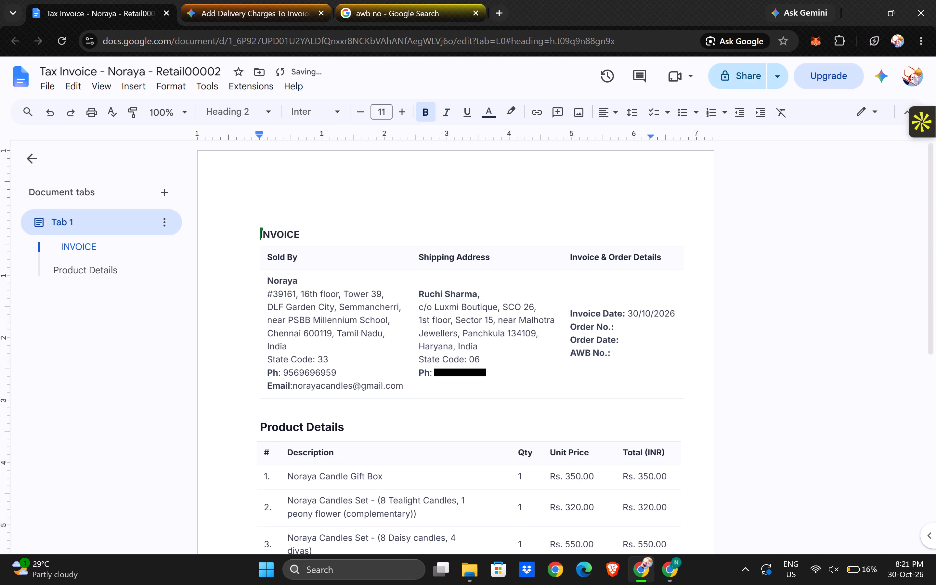
pyautogui.click(317, 237)
# Open the invoice's print preview and start saving it as a PDF.
pyautogui.click(41, 86)
pyautogui.click(48, 86)
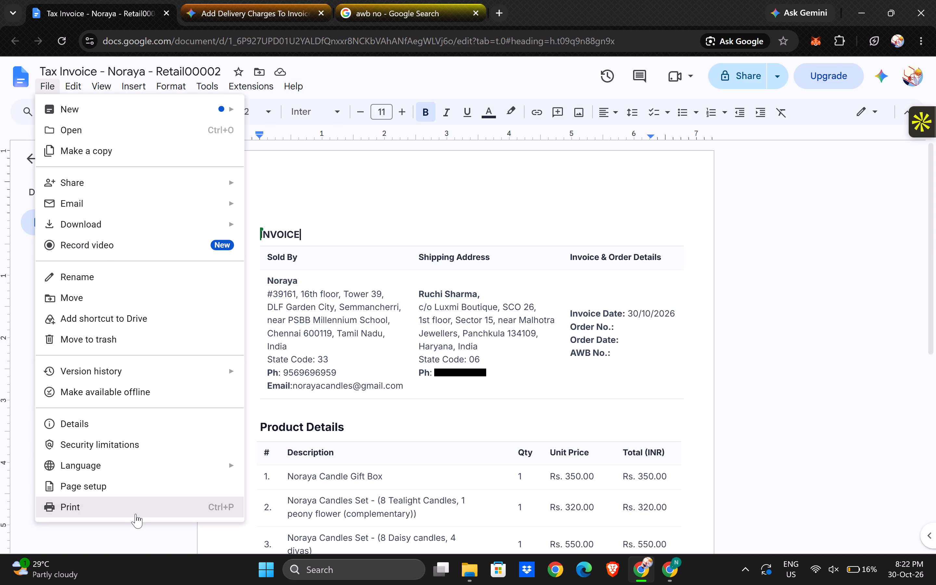
pyautogui.click(136, 514)
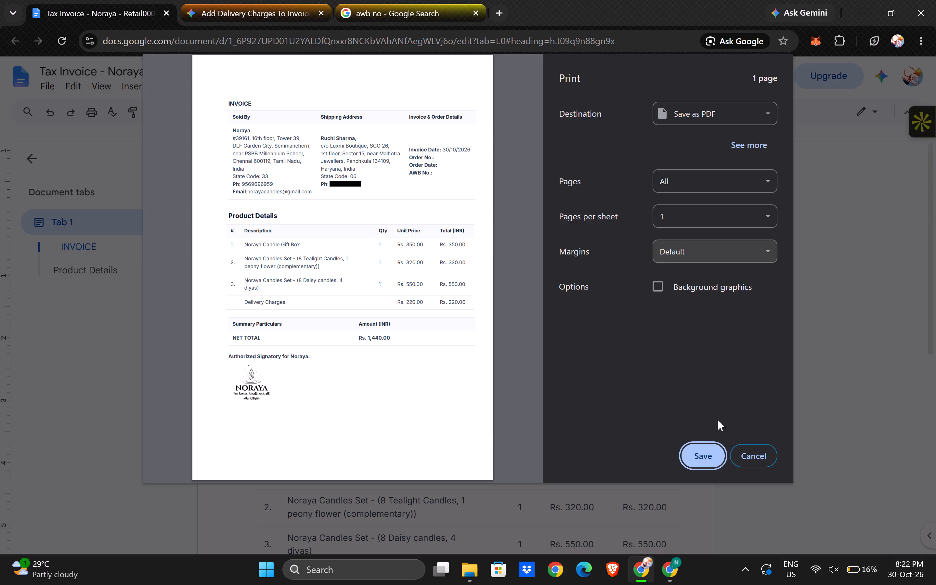
pyautogui.click(711, 448)
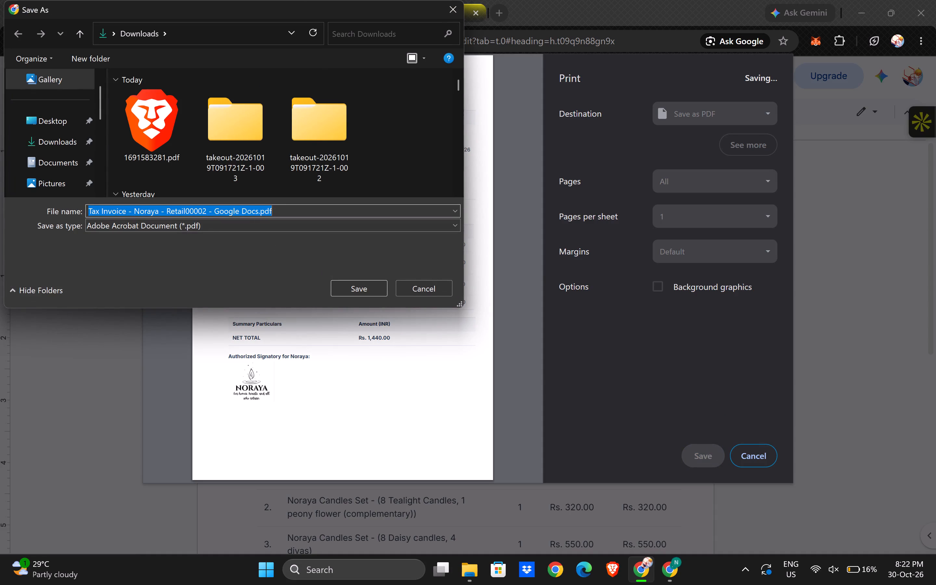
# Replace the suggested PDF file name with Invoice_, the customer's name without a space, and an underscore, keeping the .pdf extension.
pyautogui.moveTo(215, 211); pyautogui.dragTo(136, 217)
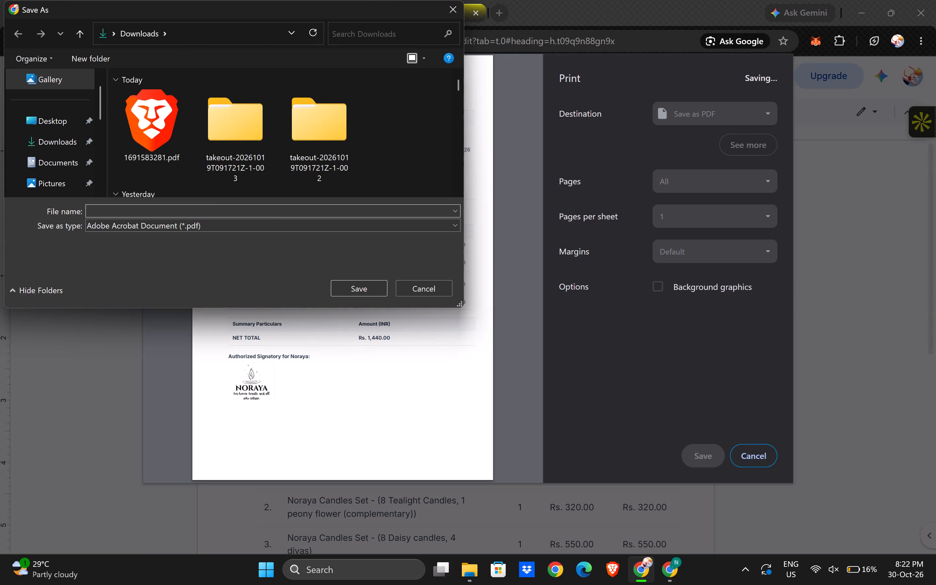
pyautogui.moveTo(136, 217); pyautogui.dragTo(80, 207)
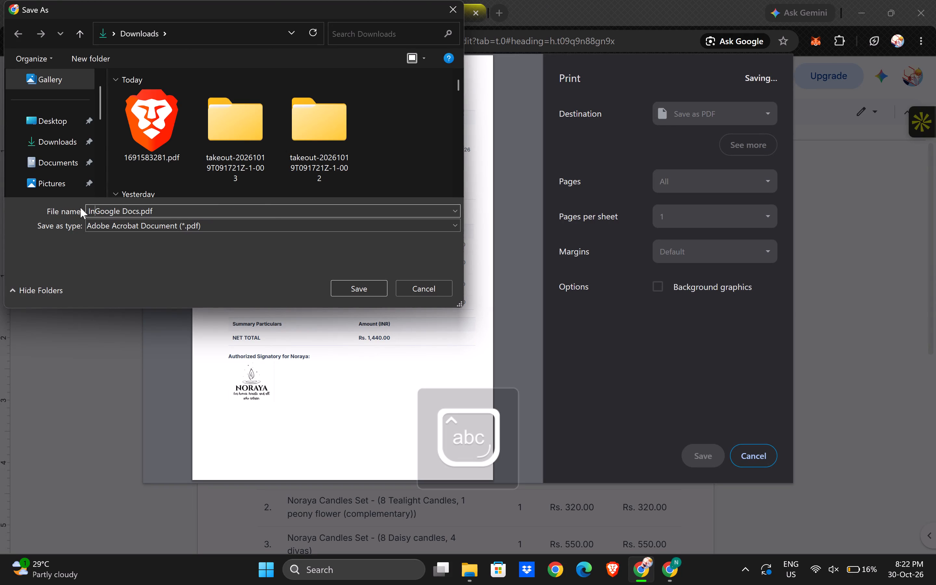
pyautogui.write('ce')
pyautogui.hotkey('shift', '_')
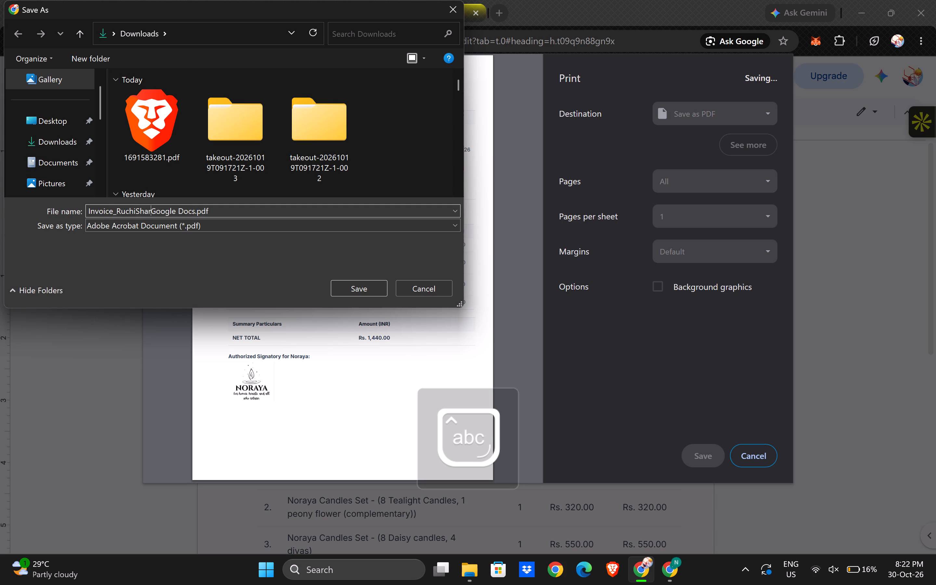
pyautogui.press('BackSpace')
pyautogui.write('ma')
pyautogui.hotkey('shift', '_')
pyautogui.press('Delete')
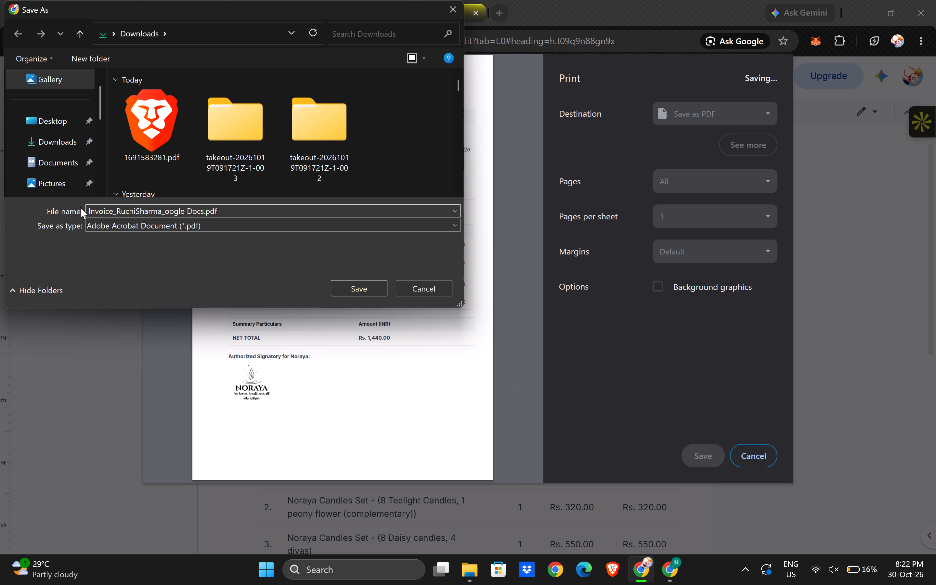
pyautogui.press('Delete')
pyautogui.press('Delete')
pyautogui.press('Delete')
pyautogui.press('Delete')
pyautogui.press('Delete')
pyautogui.press('Delete')
pyautogui.press('Delete')
pyautogui.press('Delete')
pyautogui.press('Delete')
pyautogui.press('Delete')
# Add the date 31/10/2026 to the PDF file name after the last underscore, before .pdf.
pyautogui.press('\\')
pyautogui.press('BackSpace')
pyautogui.write('30')
pyautogui.press('BackSpace')
pyautogui.press('1')
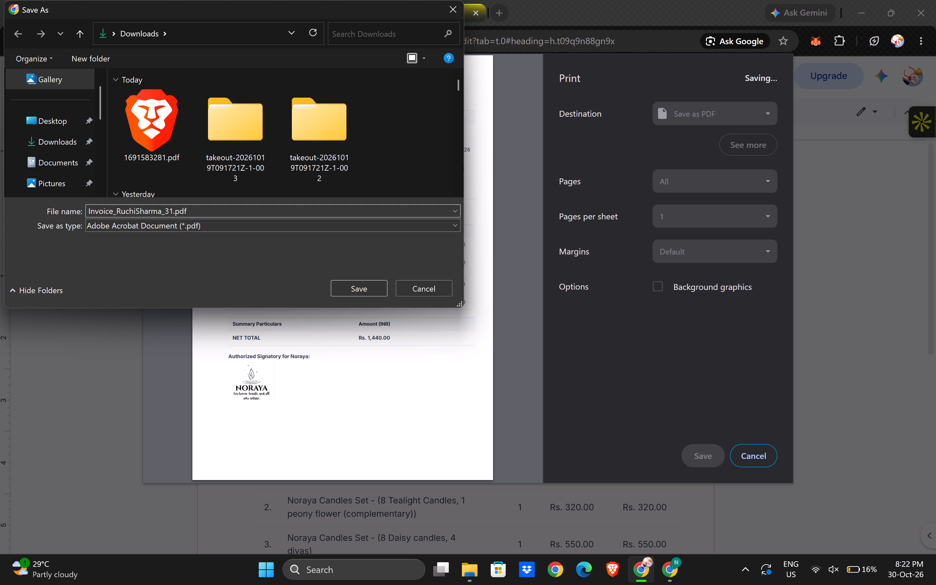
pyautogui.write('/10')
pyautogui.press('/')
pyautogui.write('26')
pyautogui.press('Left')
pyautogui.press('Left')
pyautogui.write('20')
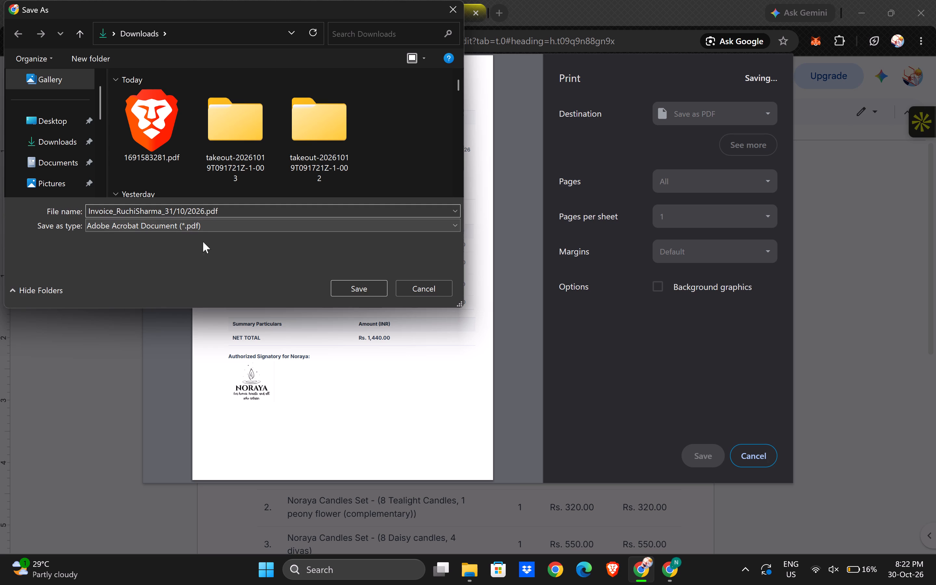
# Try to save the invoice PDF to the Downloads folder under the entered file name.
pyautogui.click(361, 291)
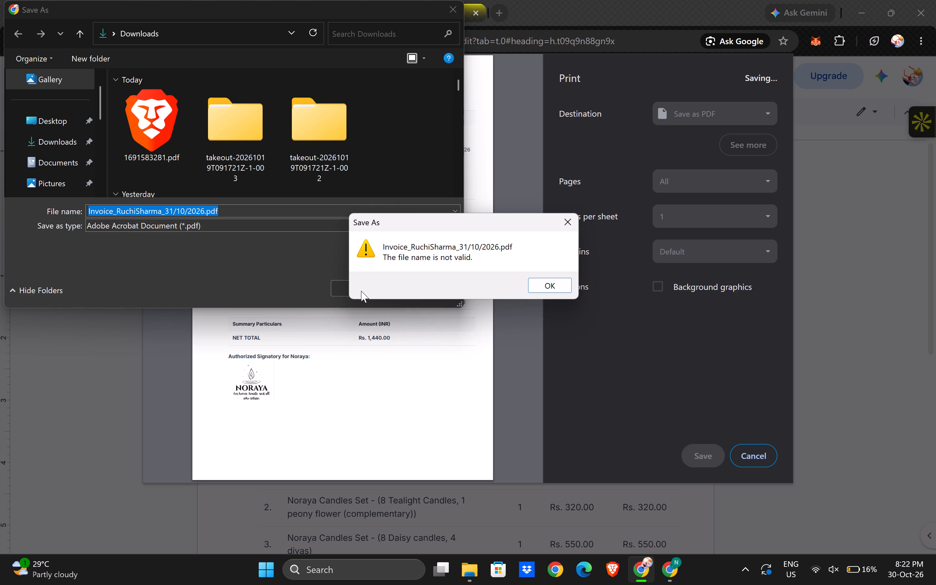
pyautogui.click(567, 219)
# Remove both slashes from the date in the PDF file name so it reads 31102026 before .pdf.
pyautogui.click(186, 211)
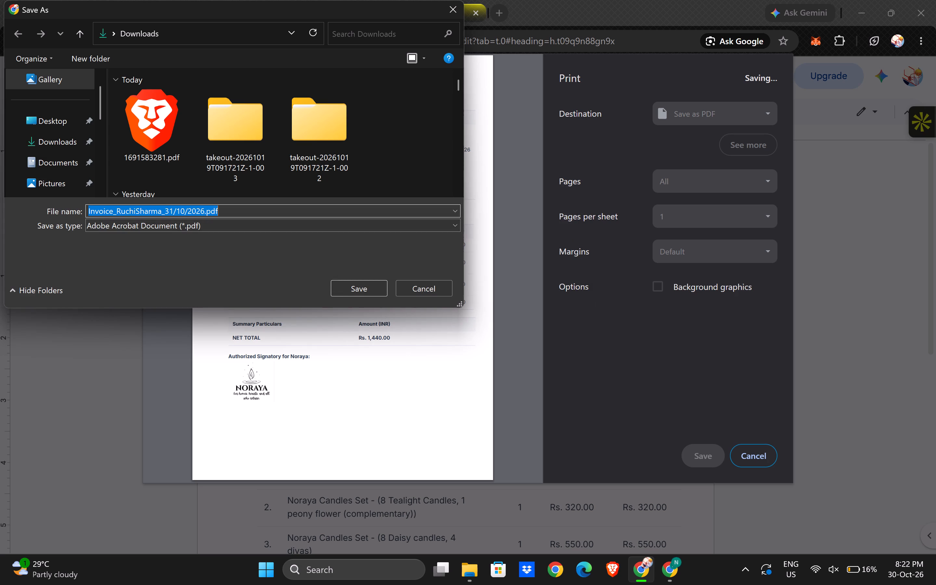
pyautogui.press('Right')
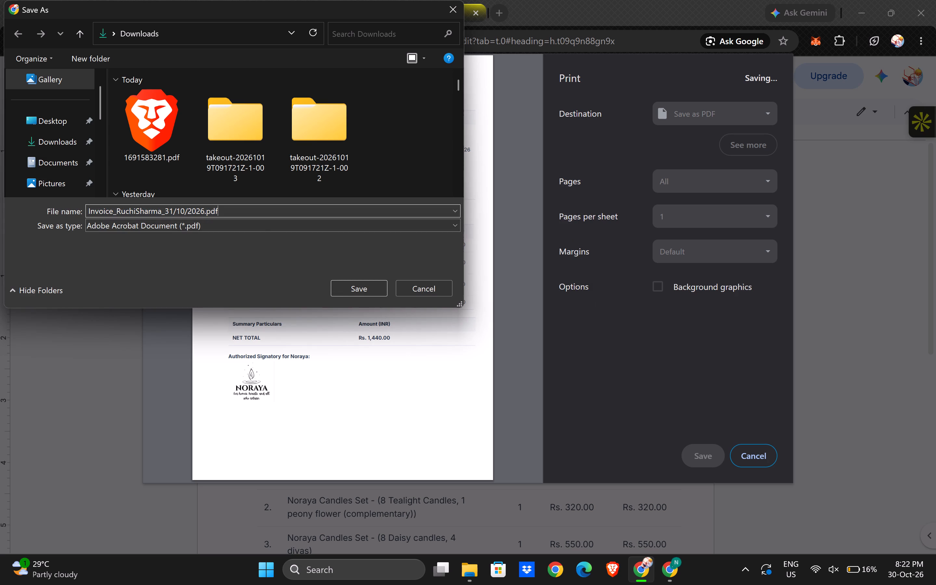
pyautogui.press('Right')
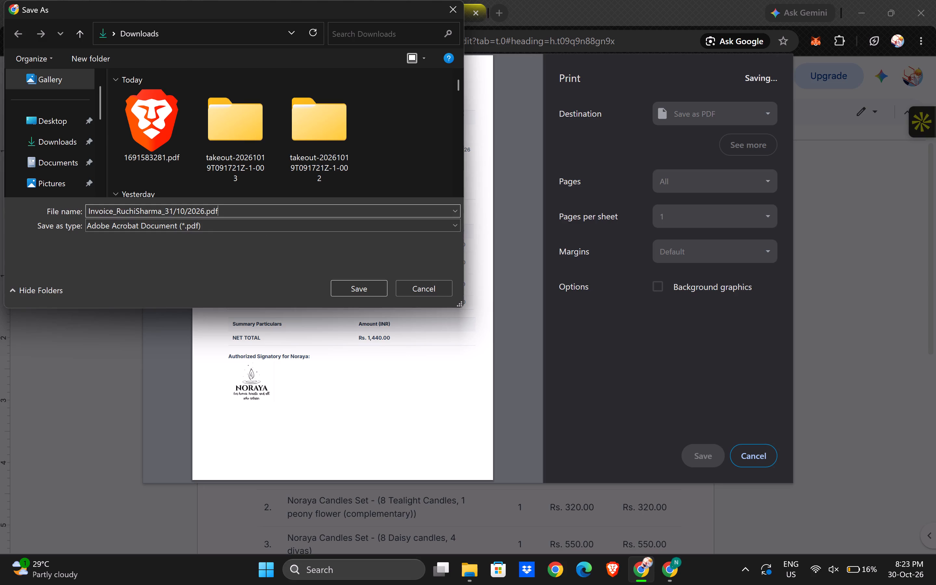
pyautogui.click(186, 215)
pyautogui.press('Right')
pyautogui.press('BackSpace')
pyautogui.press('Left')
pyautogui.press('Left')
pyautogui.press('BackSpace')
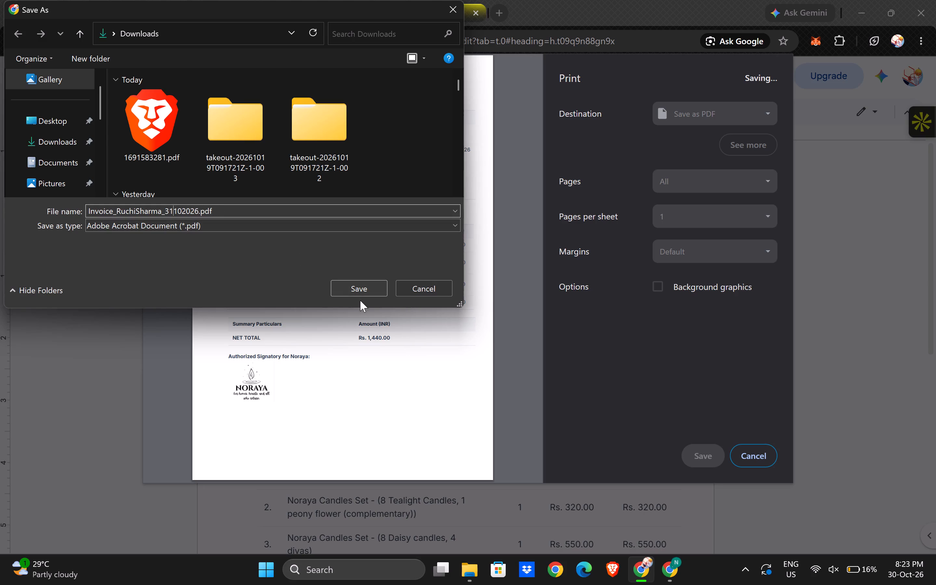
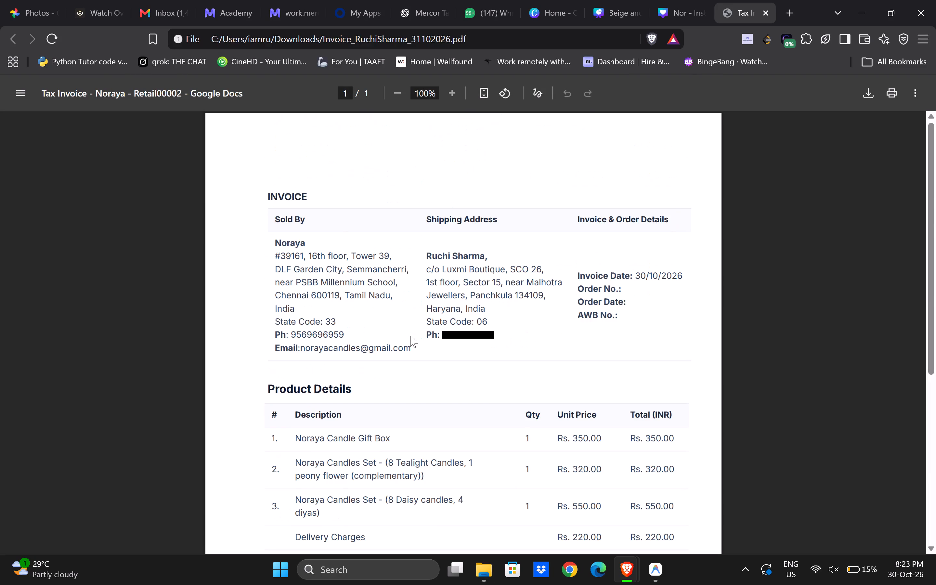
# Review the rest of the saved invoice PDF, from the product table through to the signatory section.
pyautogui.scroll(-5, 410, 336)
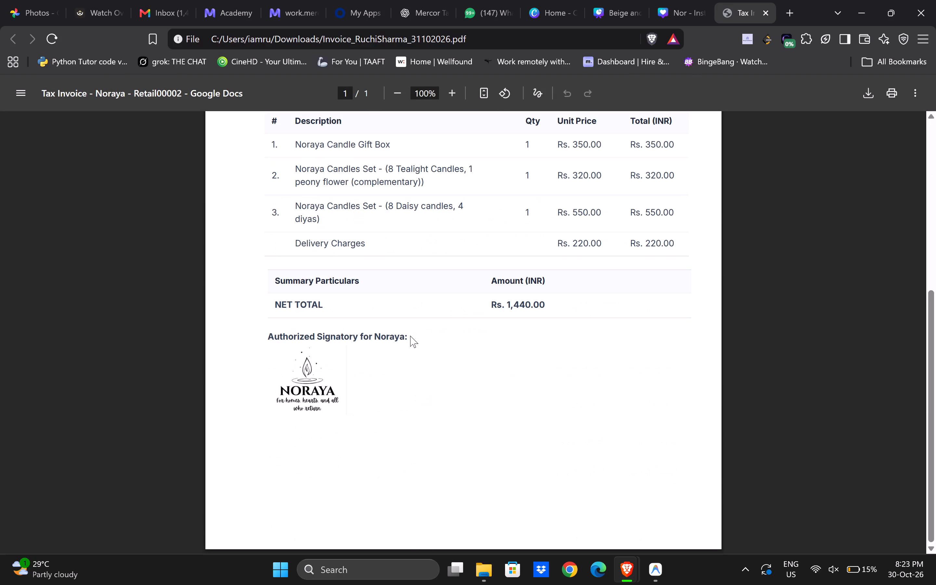